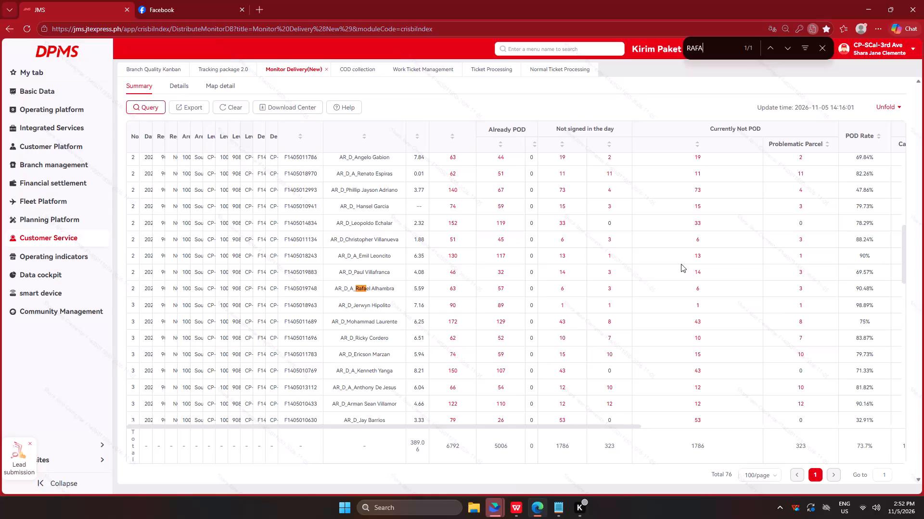
Open the searched courier's currently-not-POD parcel details and extract the Waybill number column as text from a screen capture.
left_click(698, 289)
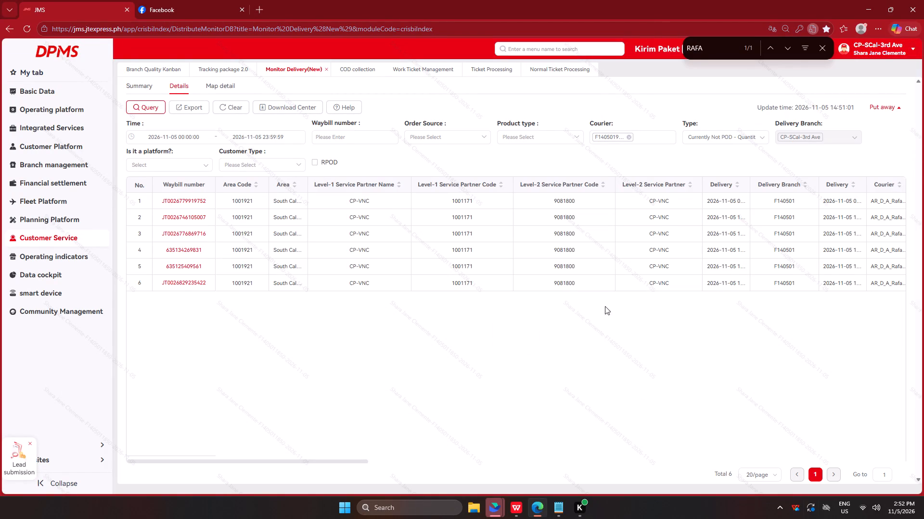
key("ctrl+shift+a")
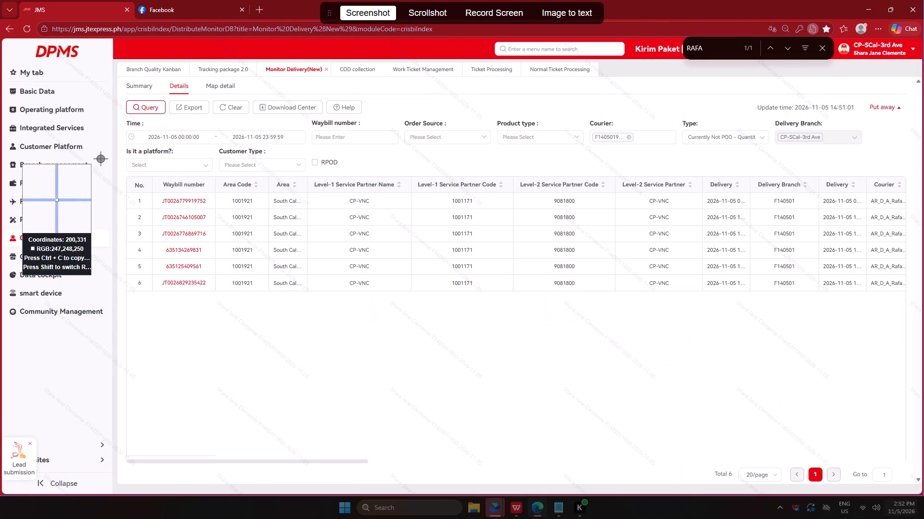
left_click_drag(156, 195, 213, 288)
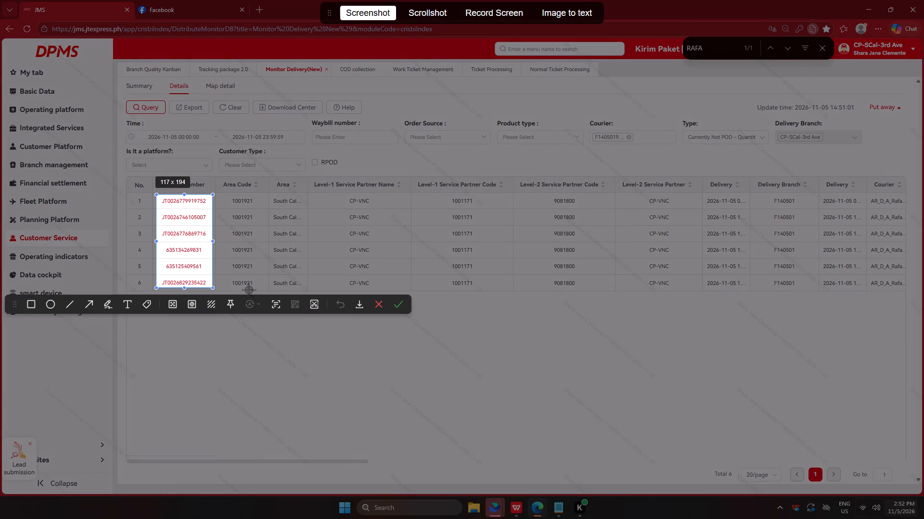
left_click(581, 15)
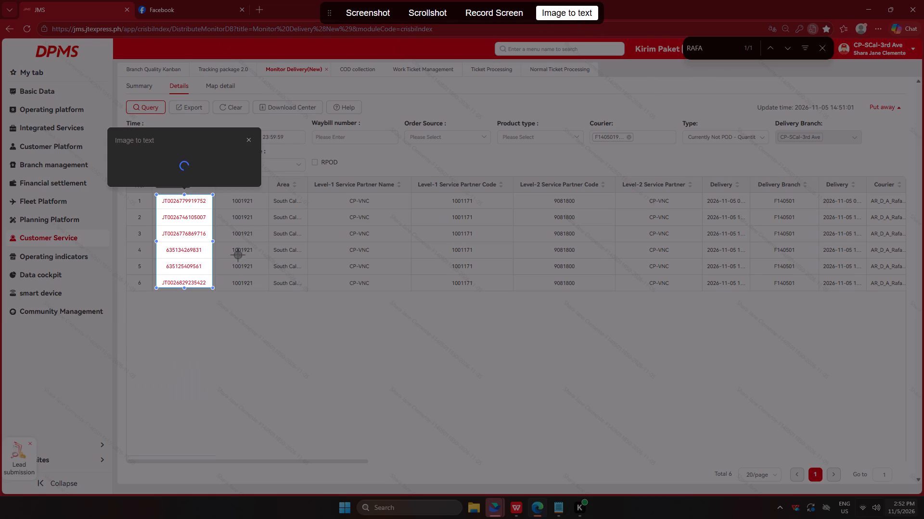
left_click(240, 174)
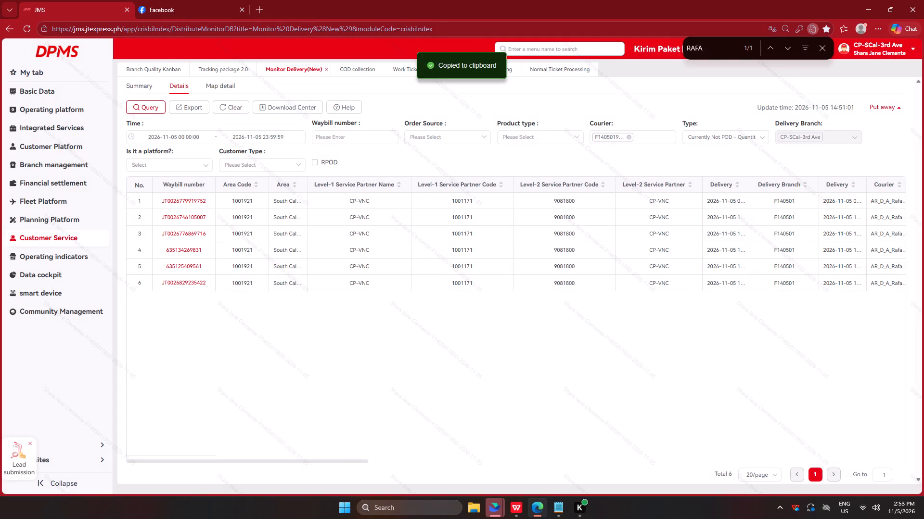
Switch to the WPS Office manifest workbook and paste the copied waybill numbers into column B of the CHECKING sheet, starting at B39.
key("alt+Tab")
left_click(515, 507)
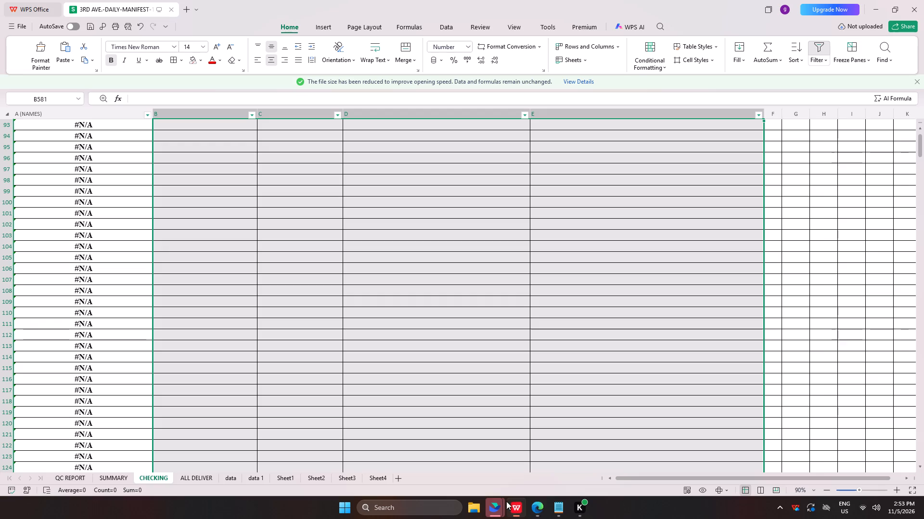
left_click(169, 169)
scroll(170, 170, "up", 18)
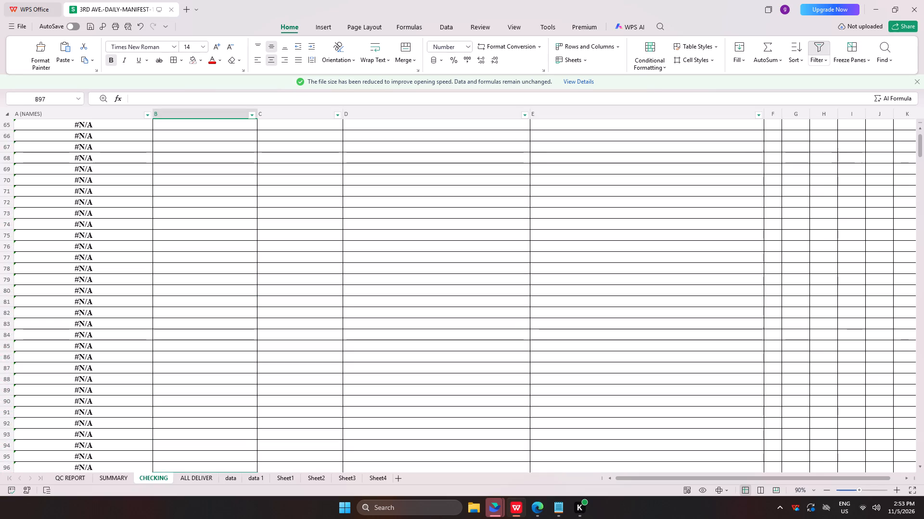
scroll(175, 171, "up", 9)
left_click(198, 128)
right_click(198, 127)
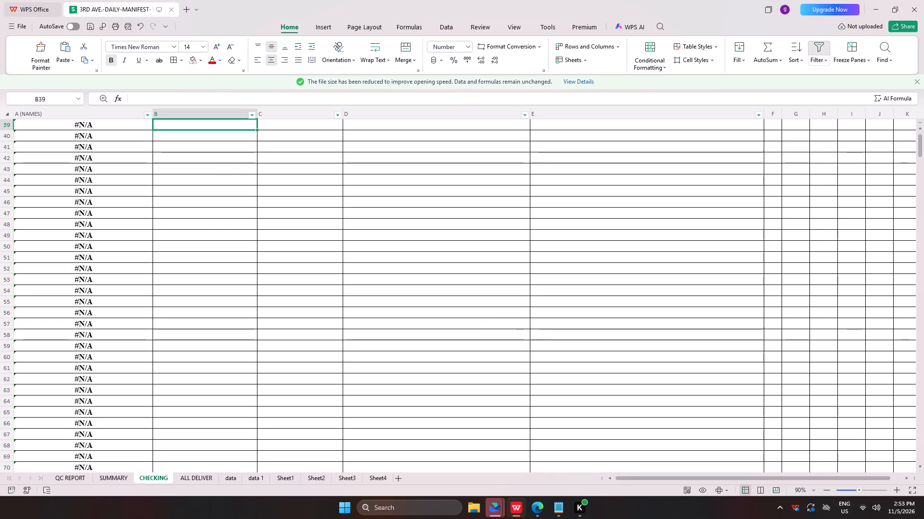
left_click(257, 139)
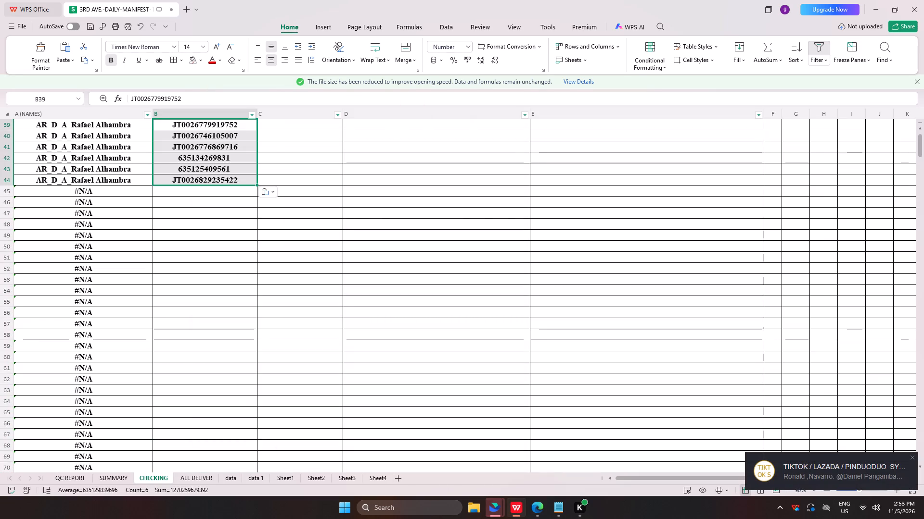
Switch to the Edge browser and close the Facebook page, leaving JMS open.
key("Tab")
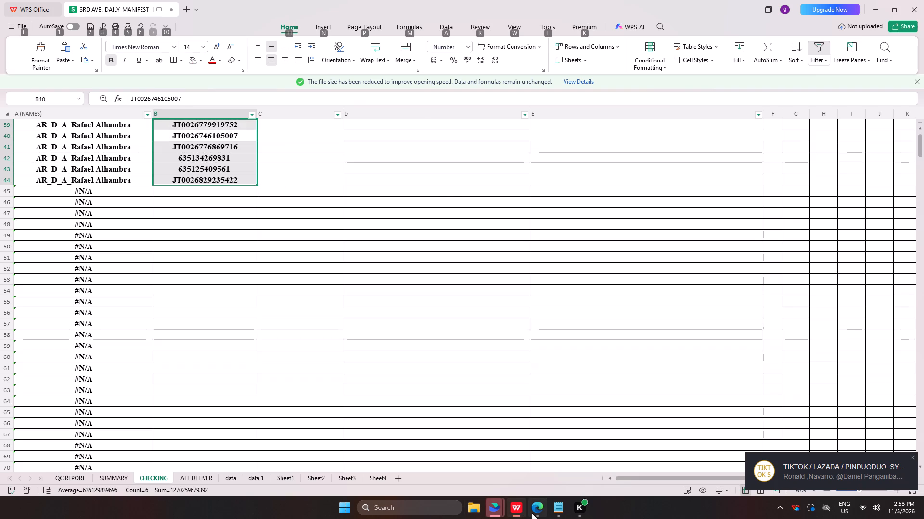
left_click(533, 512)
left_click(243, 11)
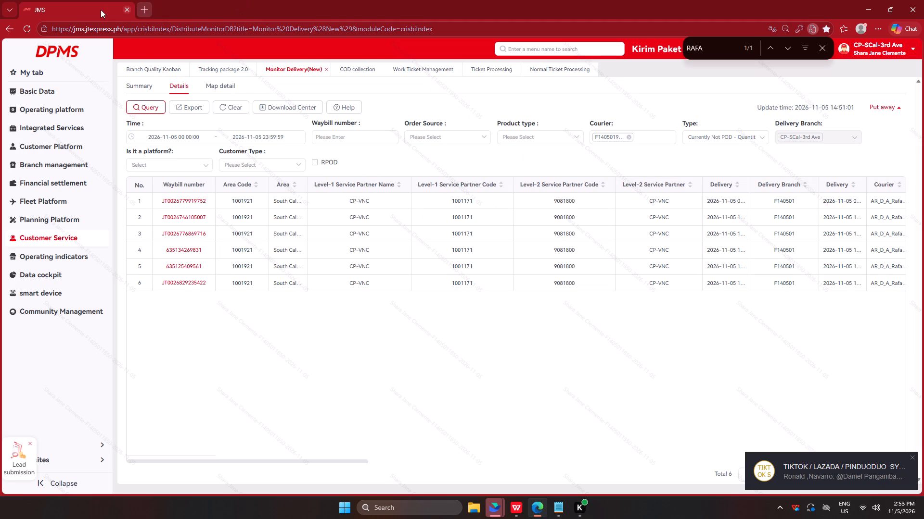
Look up the copied waybill numbers in JMS Tracking package 2.0.
left_click(228, 74)
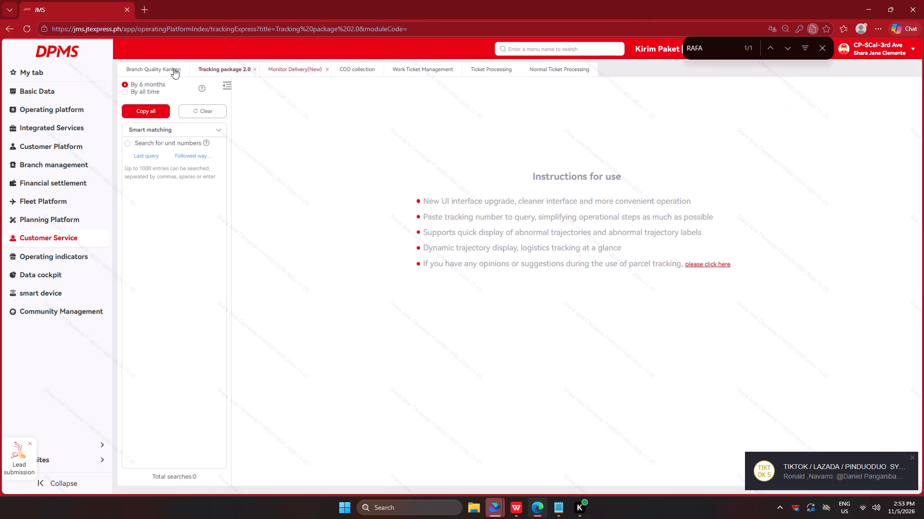
left_click(181, 240)
key("ctrl+v")
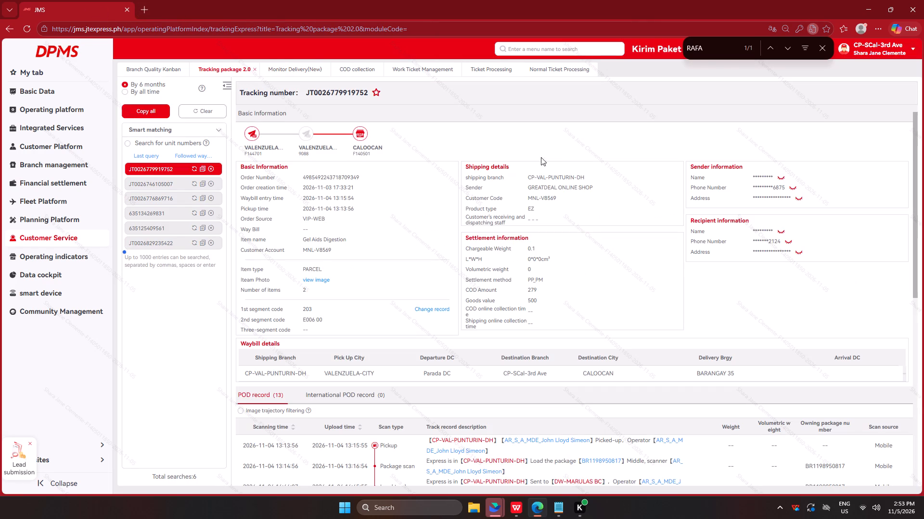
Examine the photo attachments of the first waybill's Problematic Package Scan in its POD record, then close the preview.
left_click(554, 119)
scroll(500, 210, "down", 5)
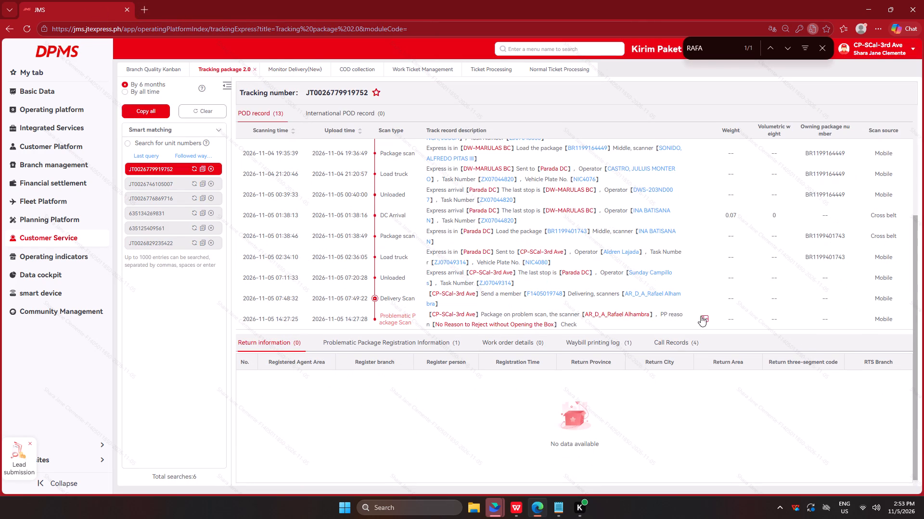
left_click(708, 316)
left_click(706, 318)
left_click(701, 316)
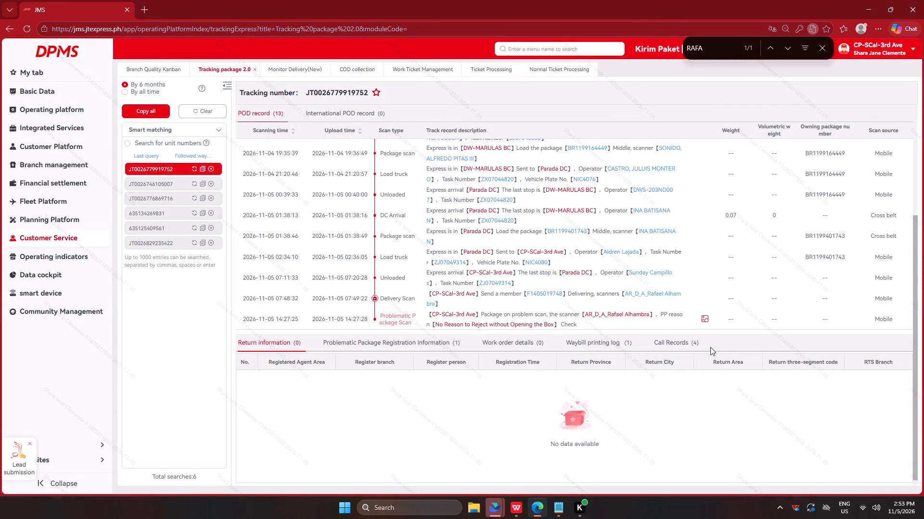
left_click(706, 319)
left_click(330, 190)
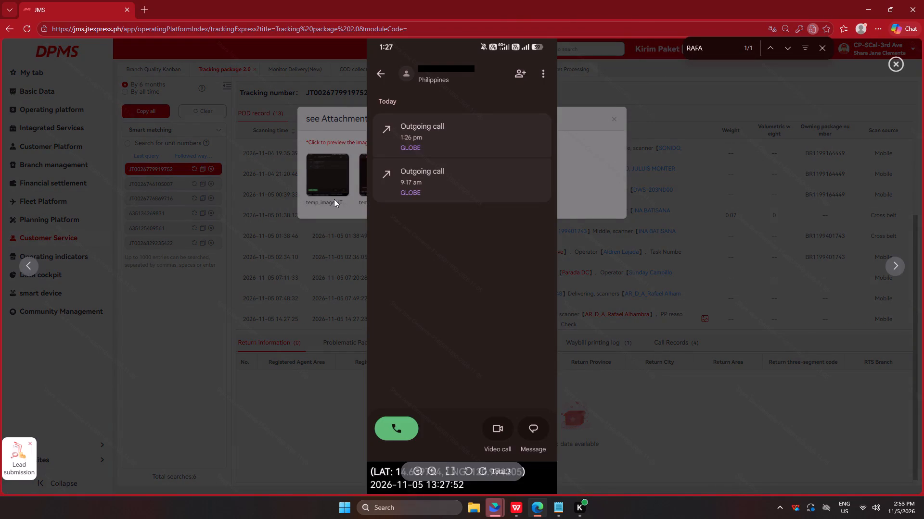
key("Right")
key("Right")
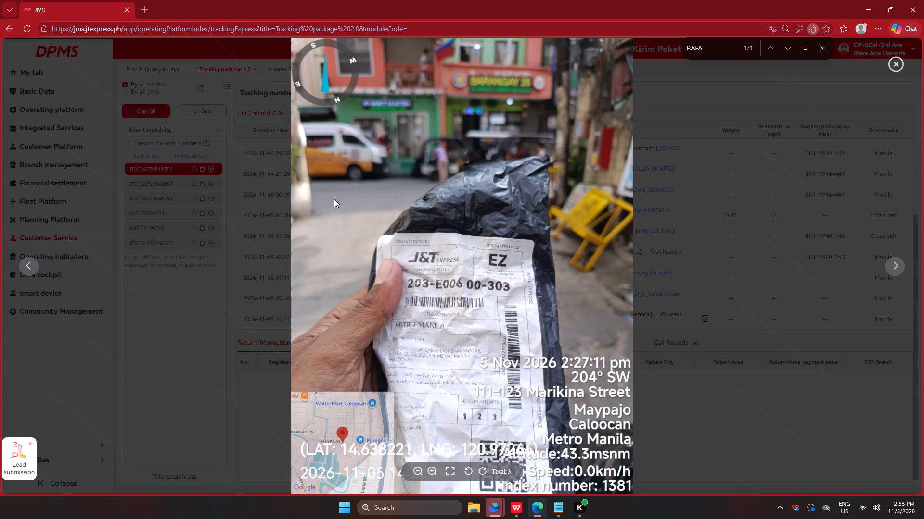
double_click(237, 247)
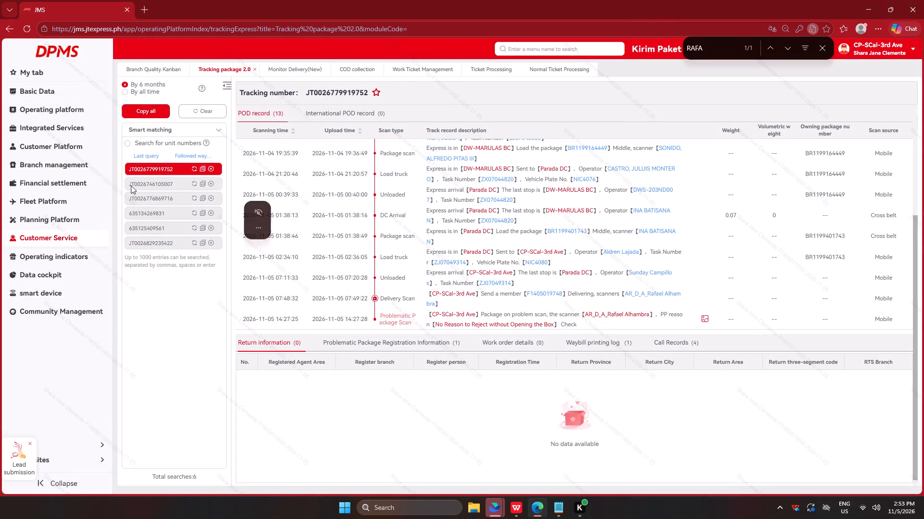
Return to the pasted waybill rows on the CHECKING sheet in WPS Office, around column D.
key("Tab")
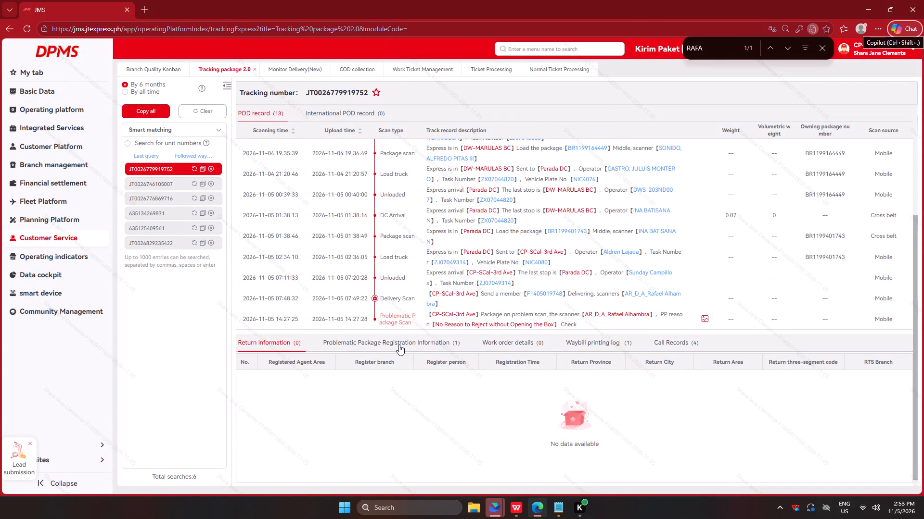
key("alt+Tab")
left_click(358, 242)
scroll(325, 190, "up", 5)
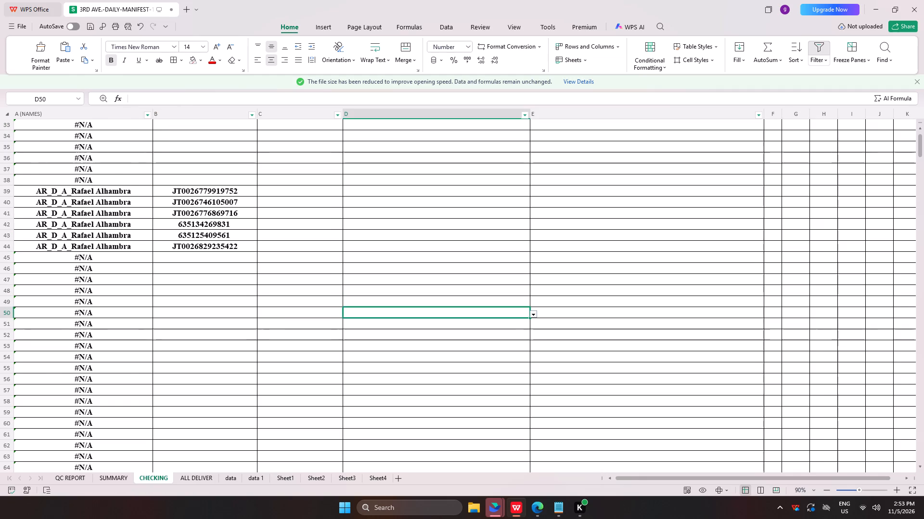
Undo the waybill number paste starting at B39 in the CHECKING sheet.
scroll(309, 260, "up", 6)
scroll(307, 262, "down", 9)
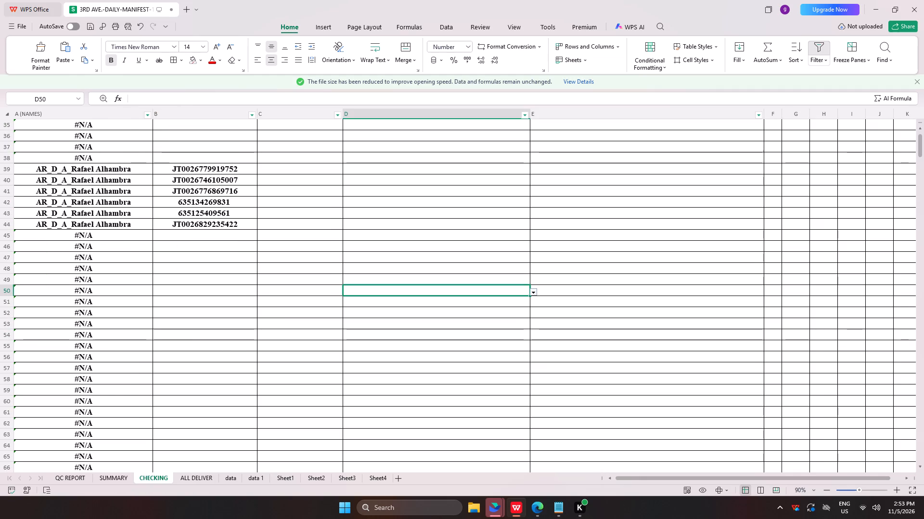
key("ctrl+z")
Copy all waybill numbers from JMS package tracking and paste them as text only from cell B2 of the CHECKING sheet.
scroll(342, 230, "up", 3)
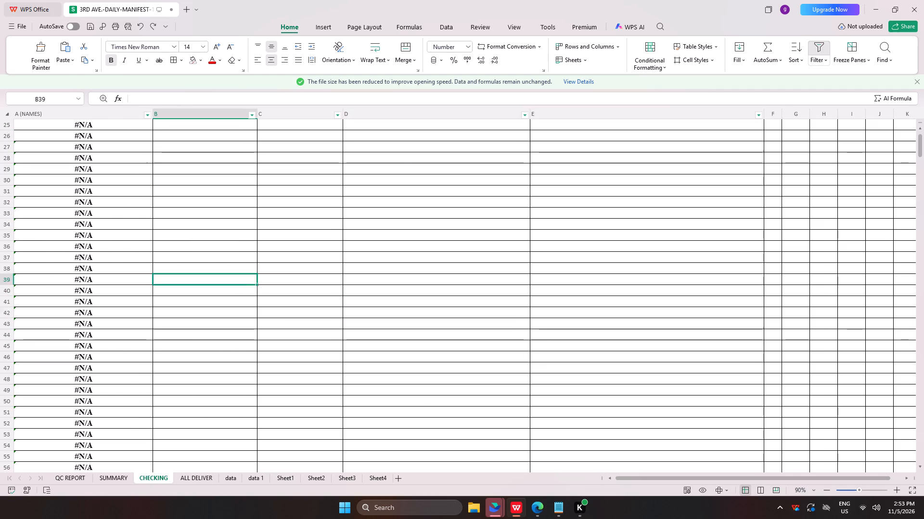
scroll(342, 230, "up", 9)
left_click_drag(919, 149, 923, 66)
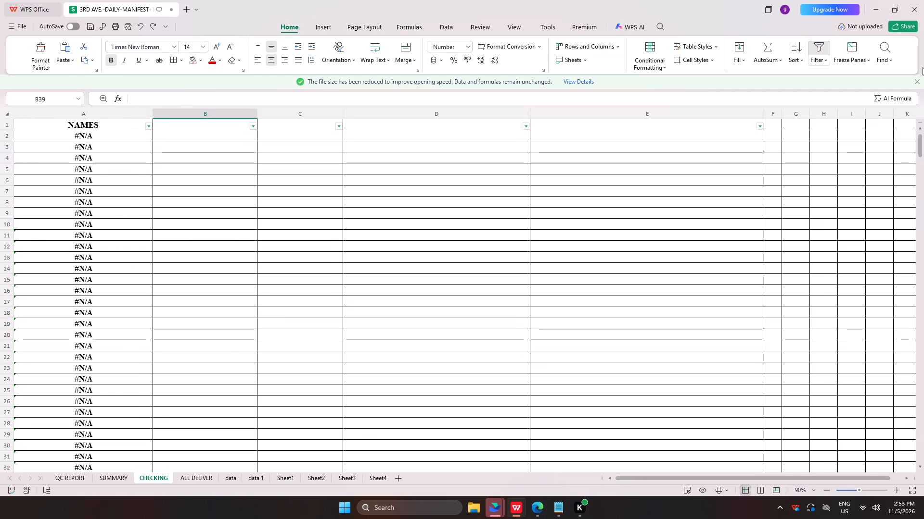
left_click(187, 136)
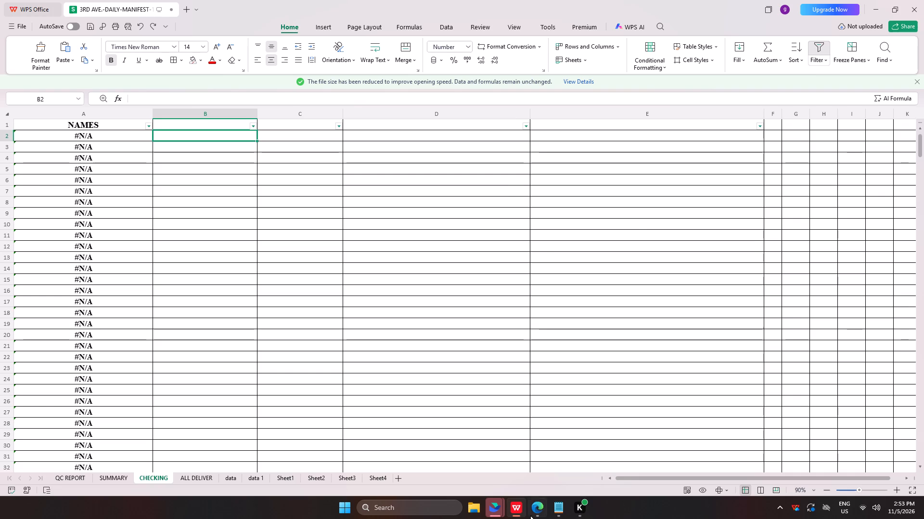
left_click(533, 513)
left_click(145, 109)
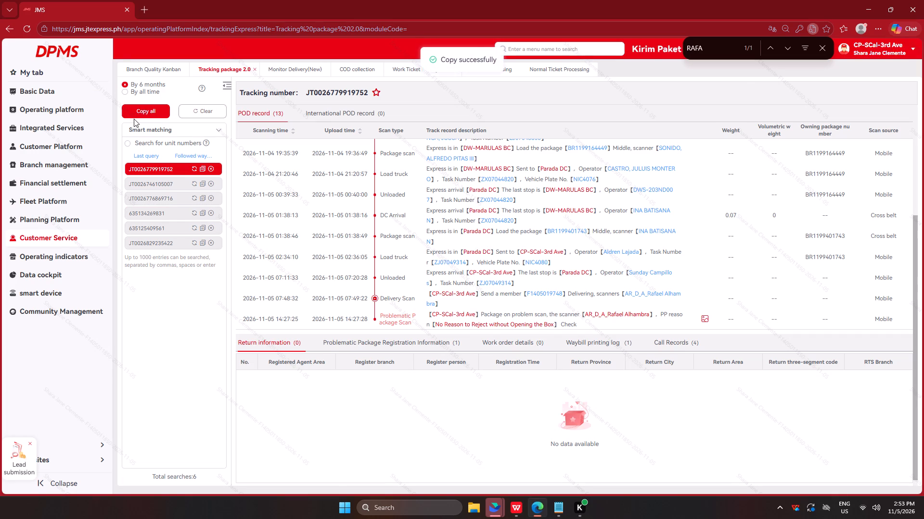
key("alt+Tab")
right_click(187, 135)
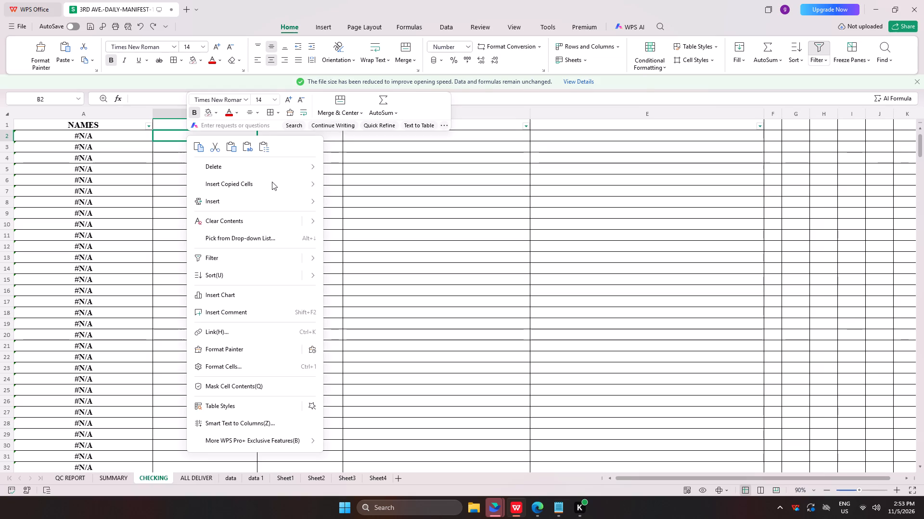
left_click(249, 147)
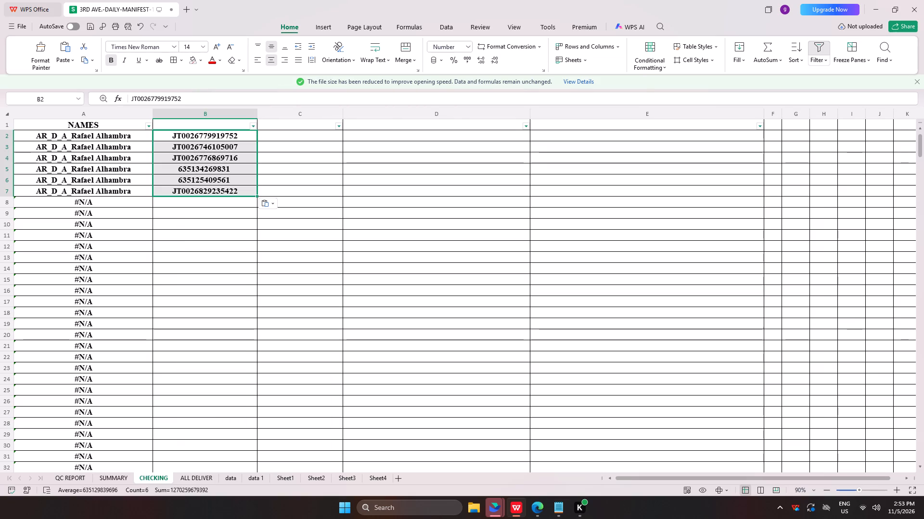
Fill cells A8 to E8, directly below the pasted waybills, with standard blue.
left_click_drag(61, 205, 648, 198)
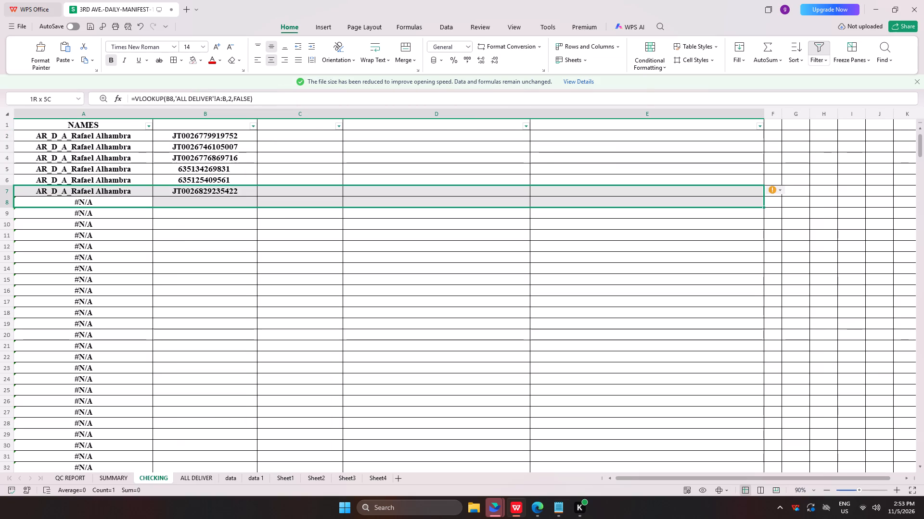
left_click_drag(648, 198, 647, 203)
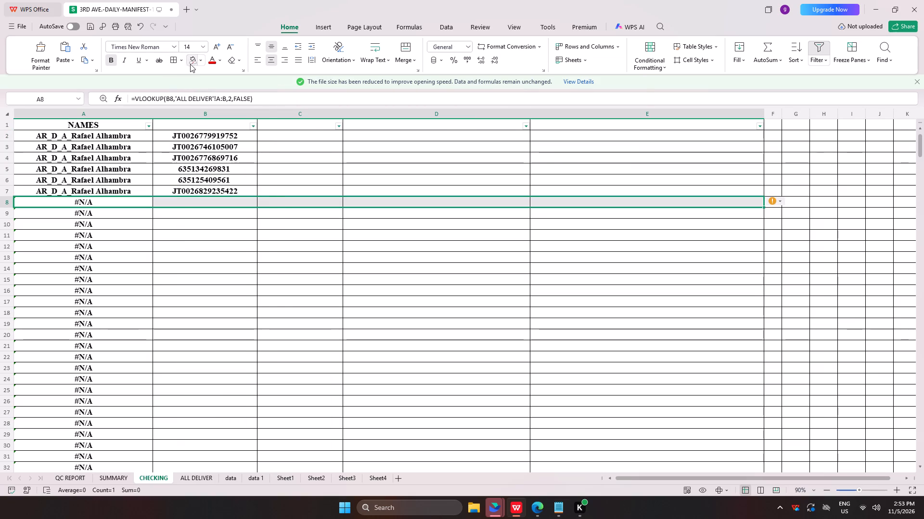
left_click(183, 65)
left_click(198, 62)
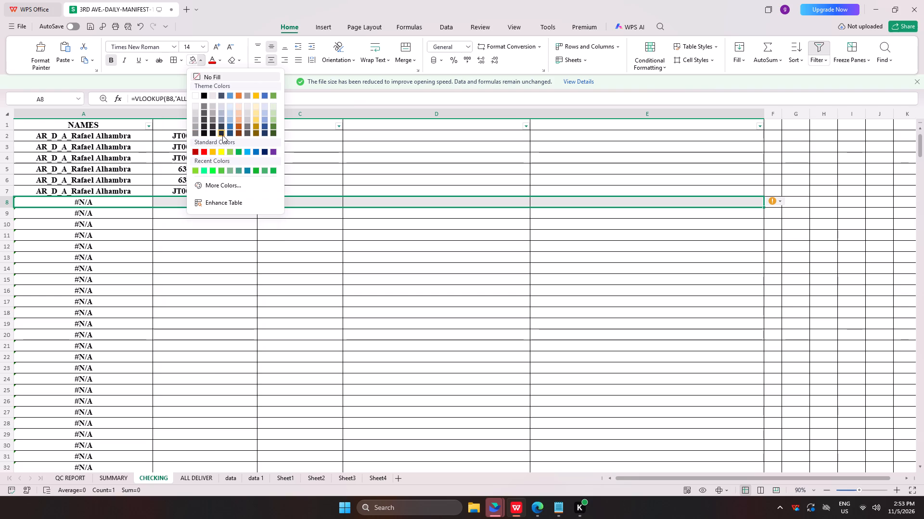
left_click(257, 152)
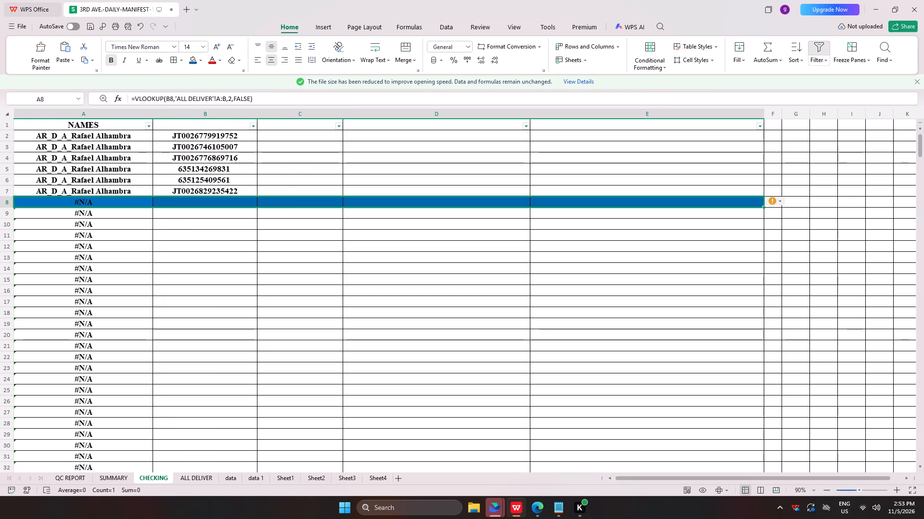
Mark the first waybill in row 2 as RTS with the reason "No Reason to Reject without Opening the Box".
left_click(308, 138)
type("RTS")
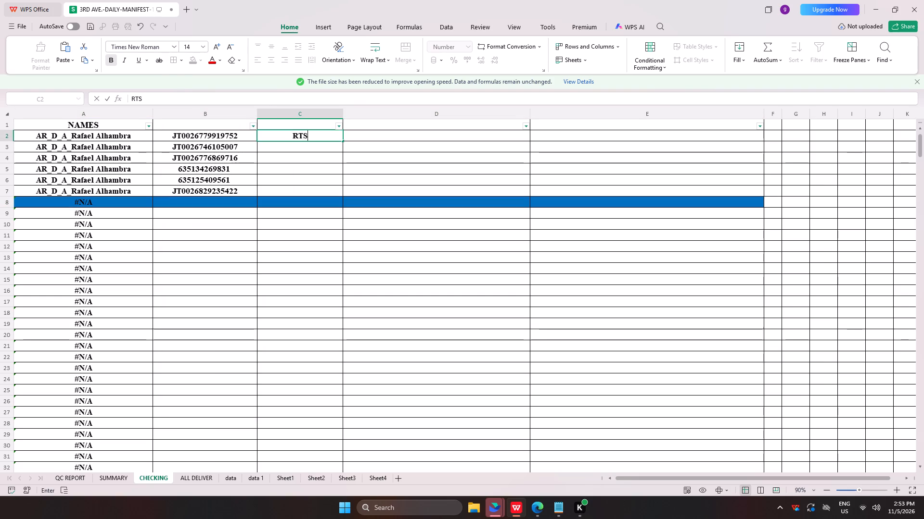
key("Right")
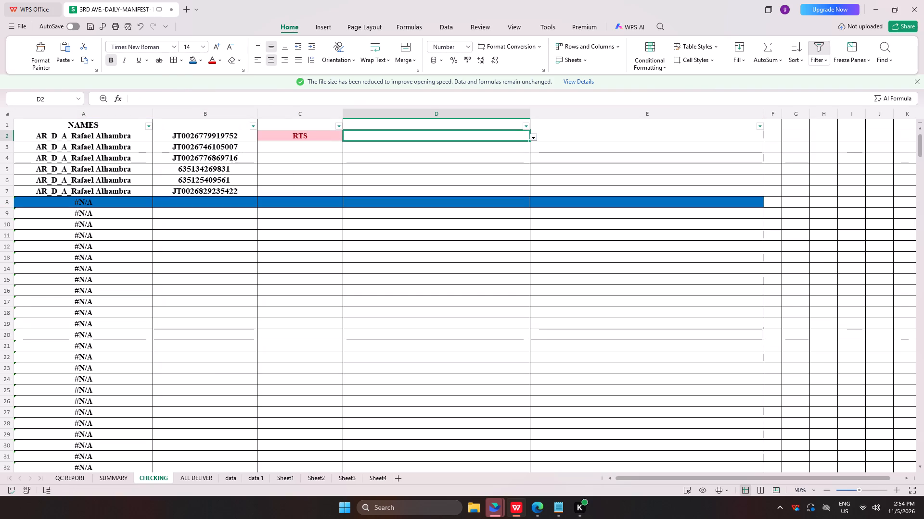
left_click(534, 137)
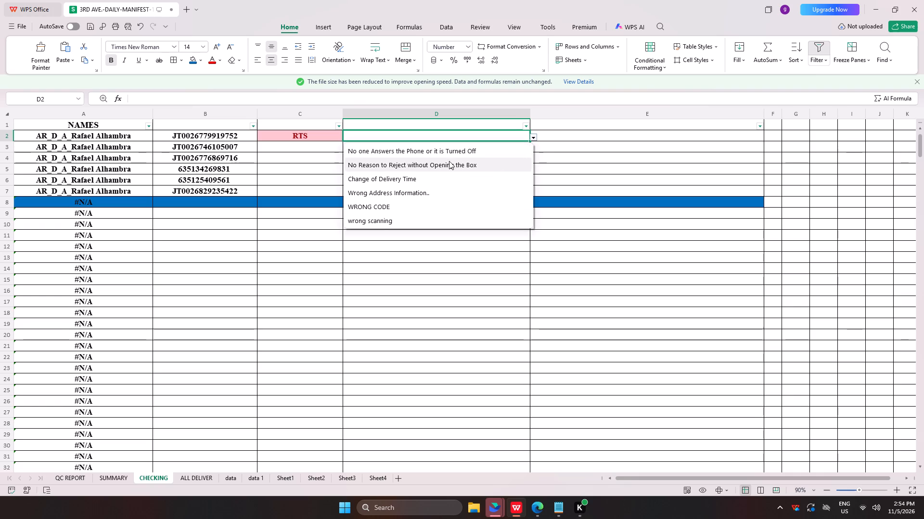
left_click(446, 161)
Switch to JMS and examine the tracking records of the remaining five waybills for their problem-scan reasons.
key("alt+Tab")
key("alt+grave")
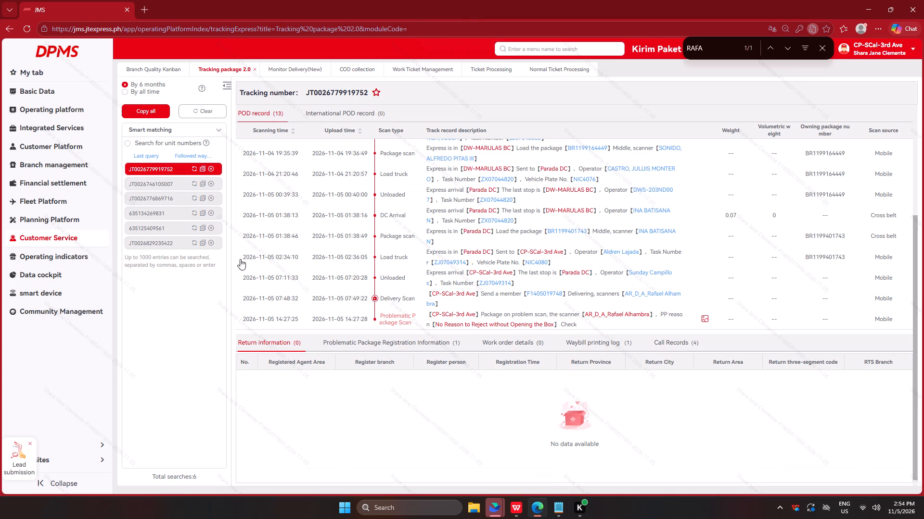
left_click(154, 180)
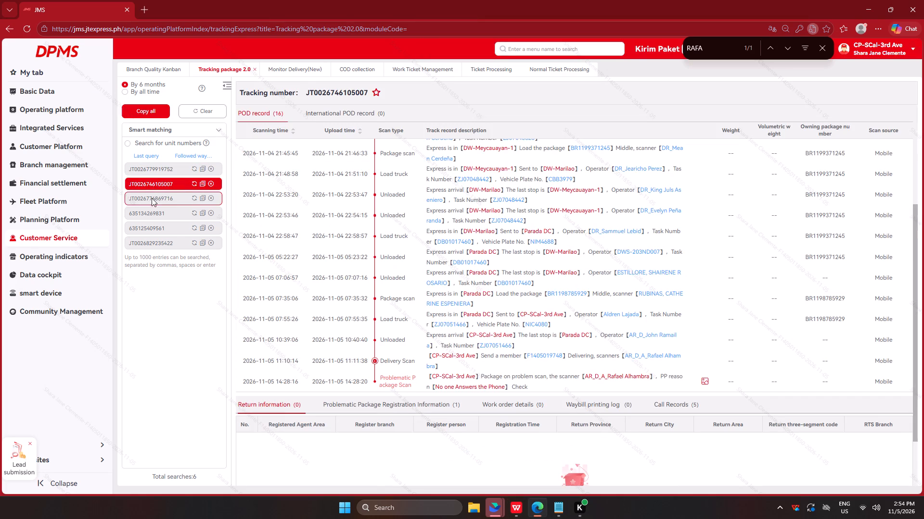
left_click(152, 198)
left_click(146, 211)
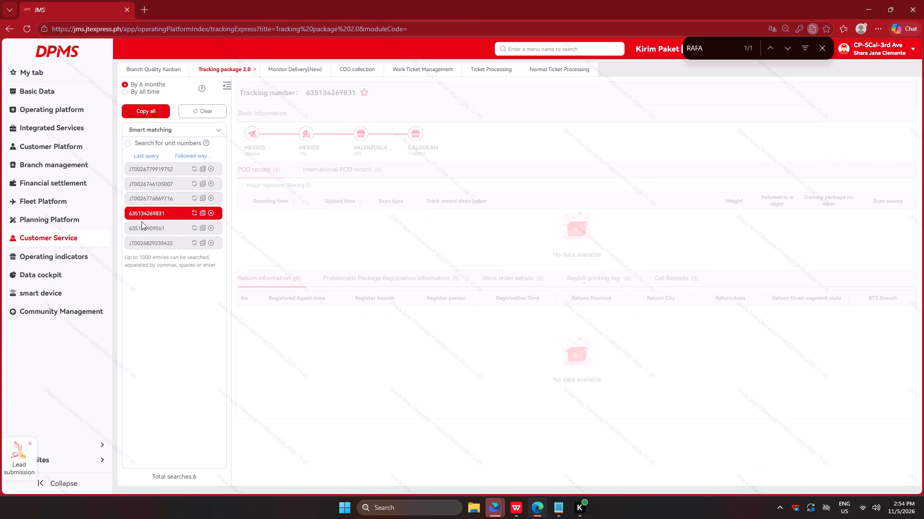
left_click(143, 227)
left_click(150, 239)
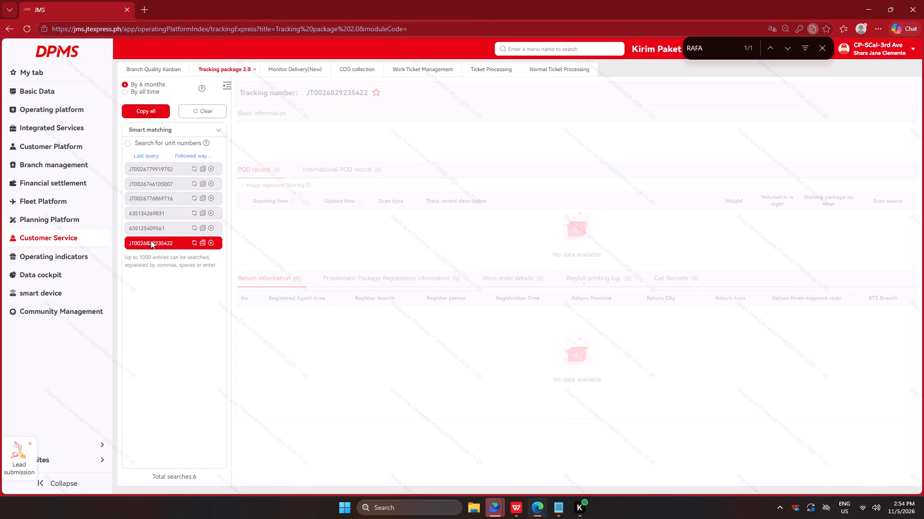
scroll(457, 237, "down", 3)
left_click(708, 345)
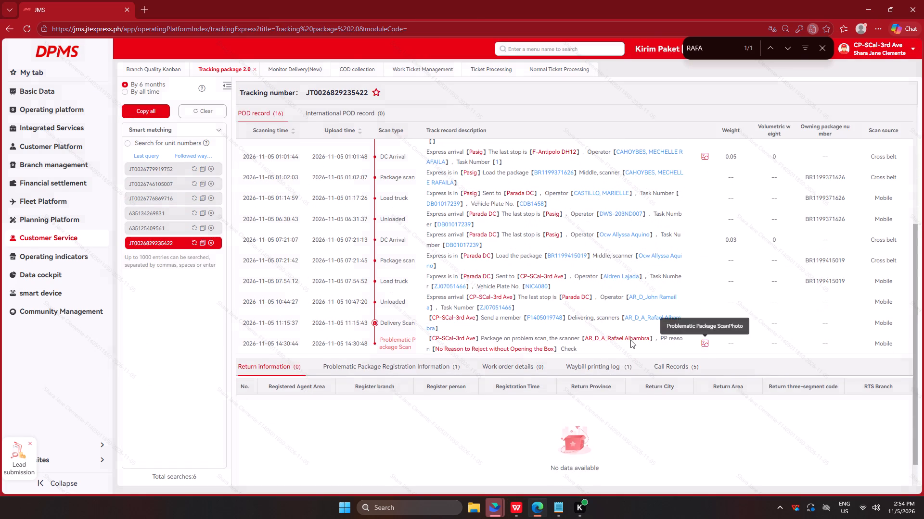
left_click(328, 192)
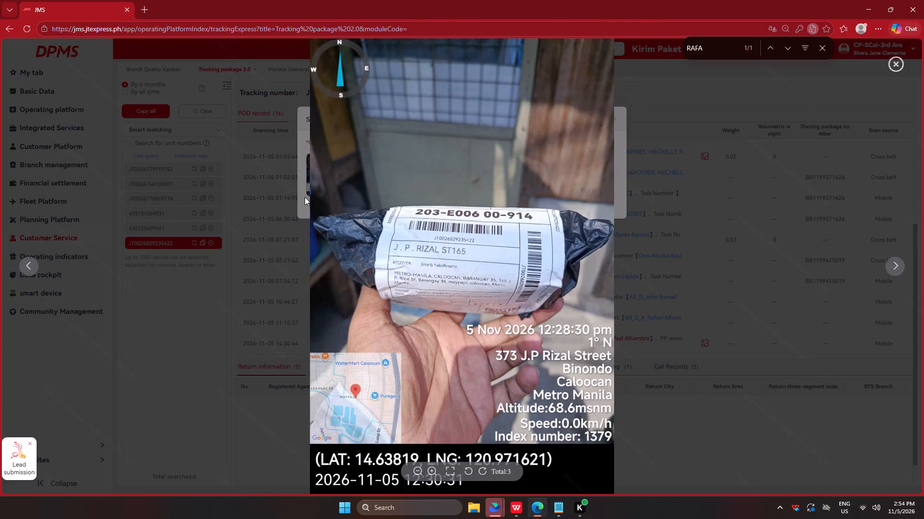
key("Right")
key("Right")
key("Right")
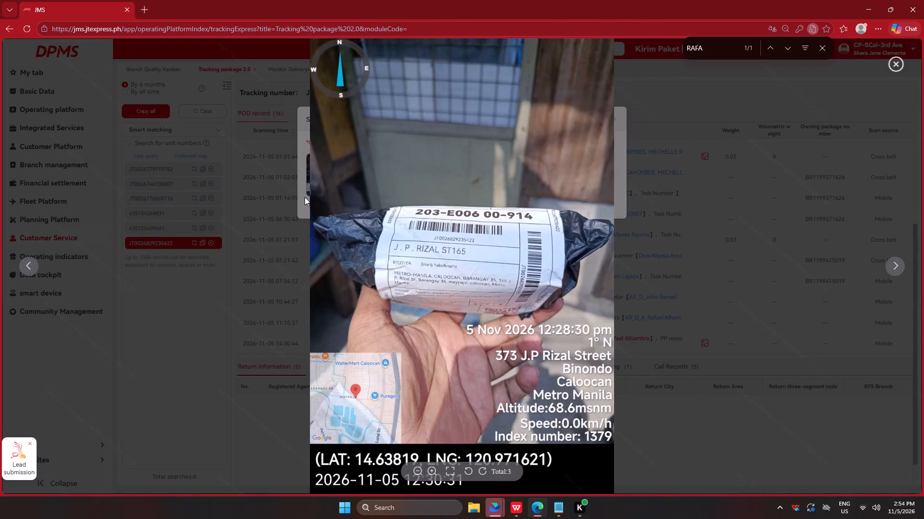
left_click(687, 299)
left_click(679, 297)
In the CHECKING sheet, copy the RTS status and reason from C2:D2 to C7:D7 for the last waybill.
key("alt+Tab")
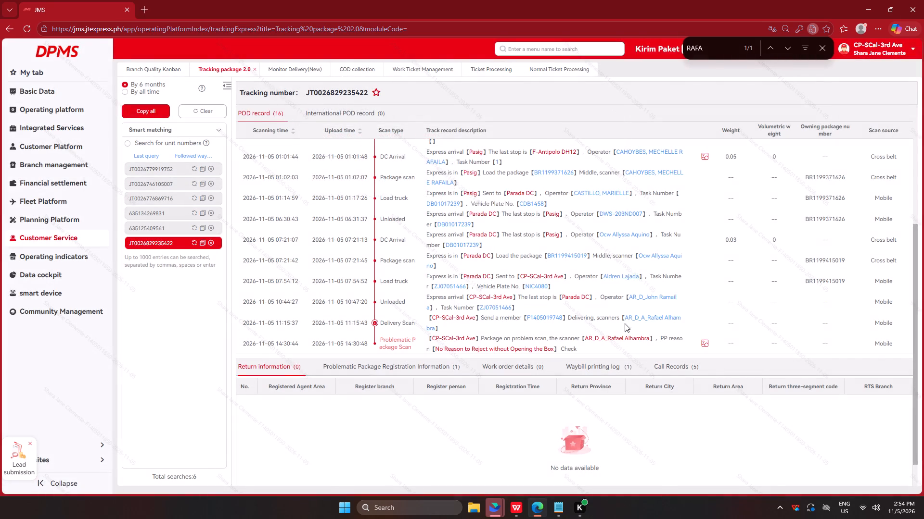
left_click(281, 192)
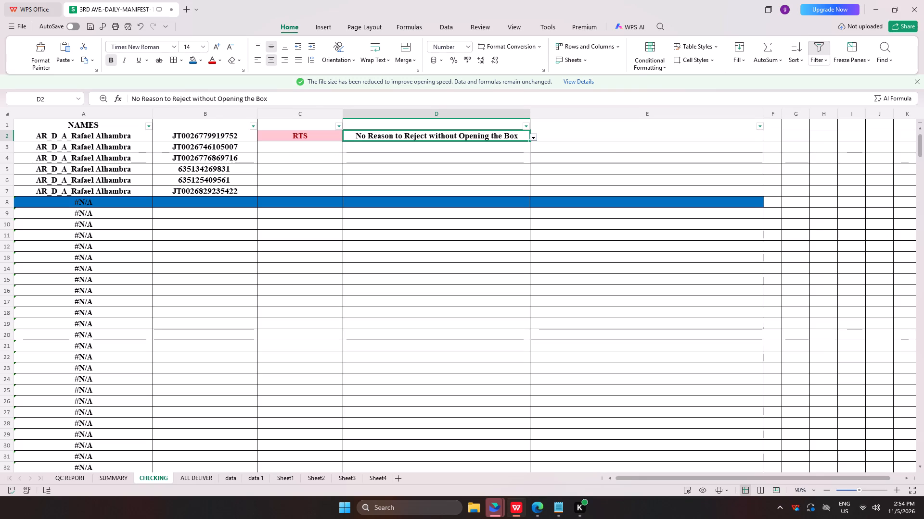
left_click_drag(285, 134, 421, 141)
key("ctrl+c")
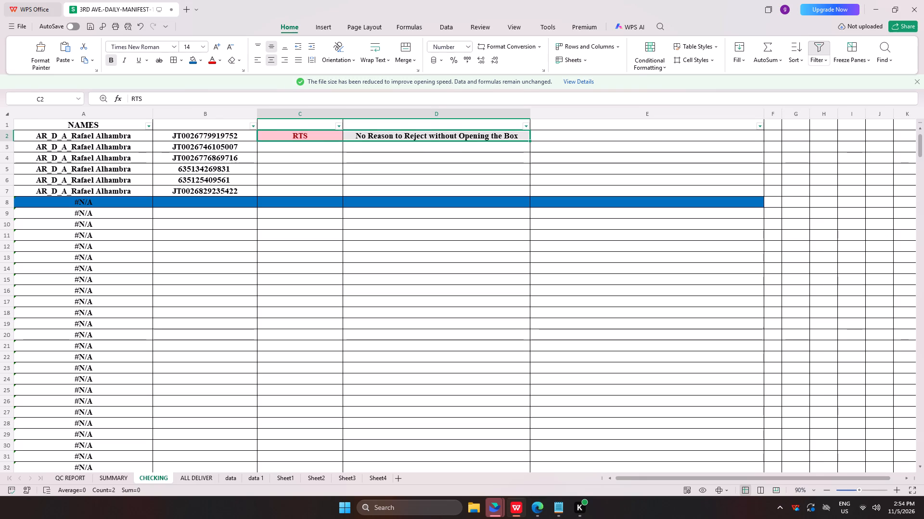
left_click_drag(314, 187, 409, 193)
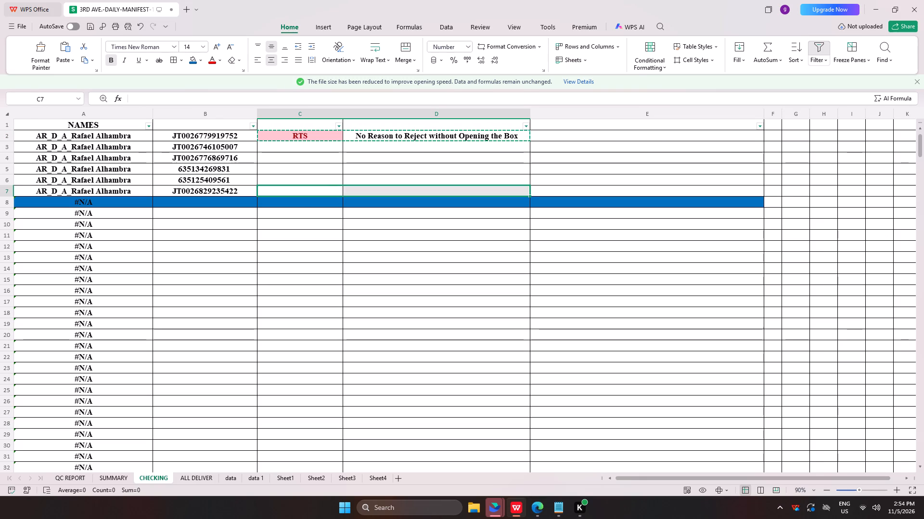
key("ctrl+v")
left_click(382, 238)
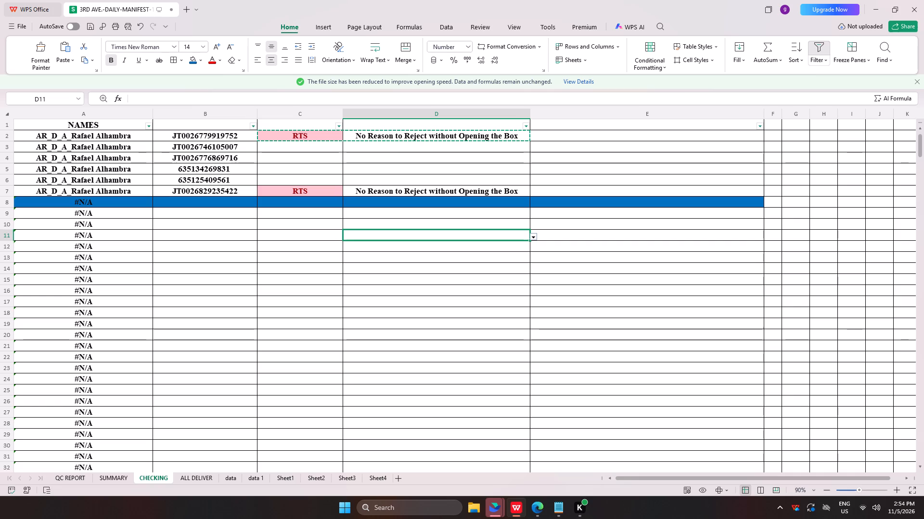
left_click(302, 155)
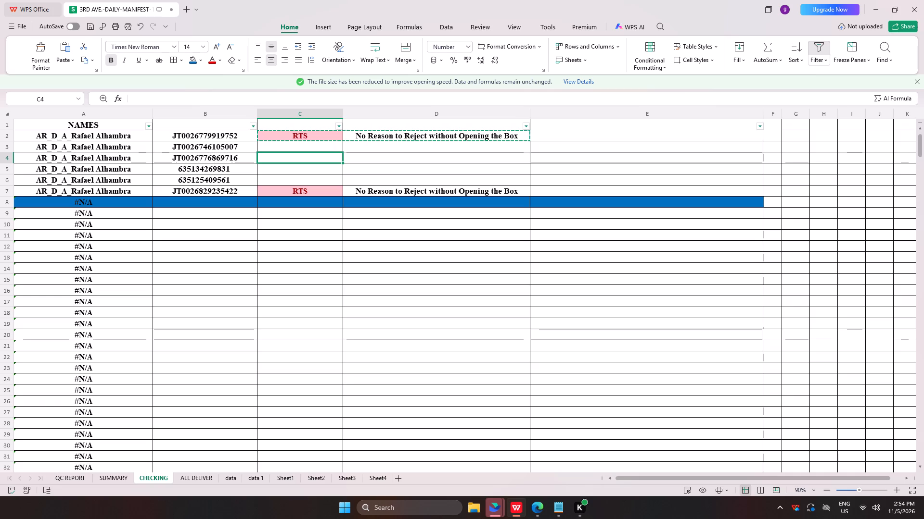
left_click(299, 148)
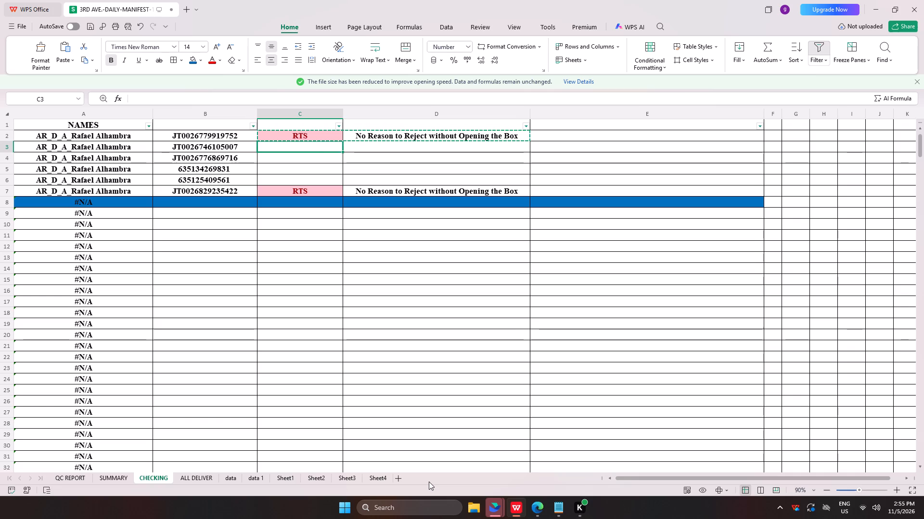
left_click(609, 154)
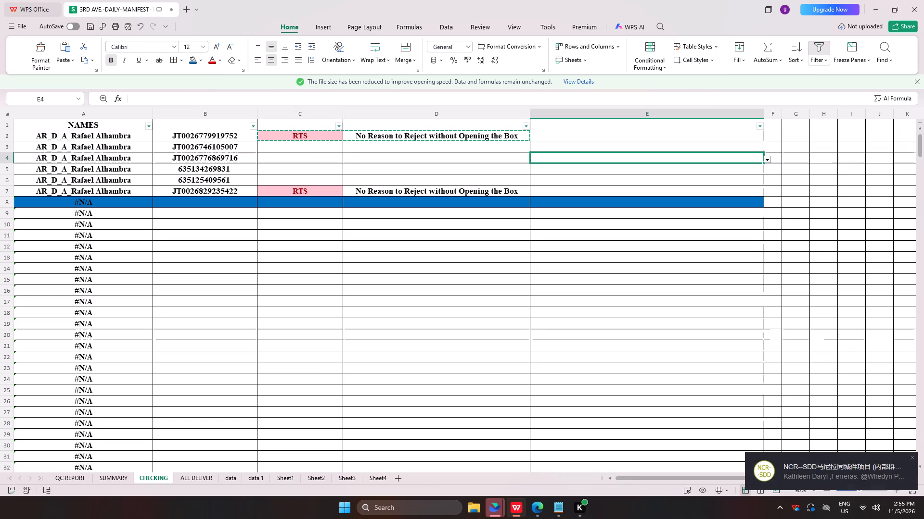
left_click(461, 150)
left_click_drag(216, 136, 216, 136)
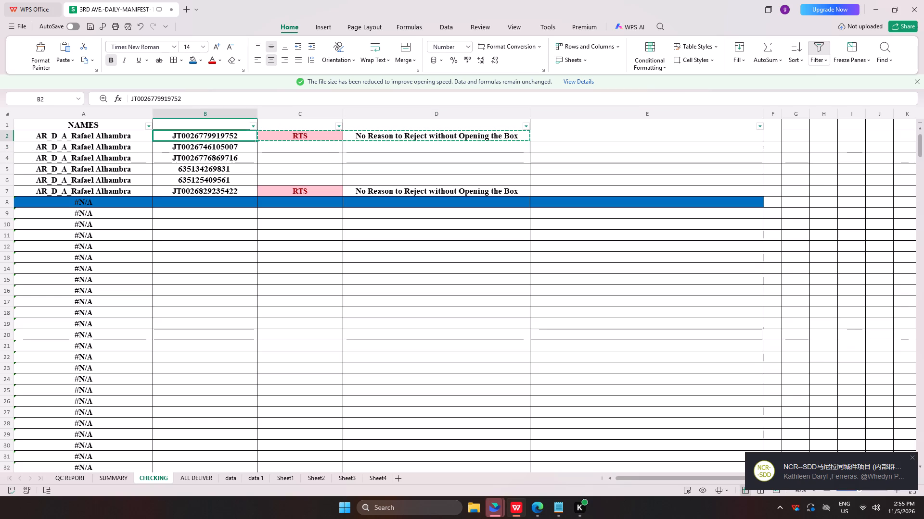
Copy the six waybill numbers in B2:B7, replace the JMS package tracking list with them, and examine the first waybill's tracking record.
left_click_drag(216, 136, 216, 190)
key("ctrl+c")
key("alt+Tab")
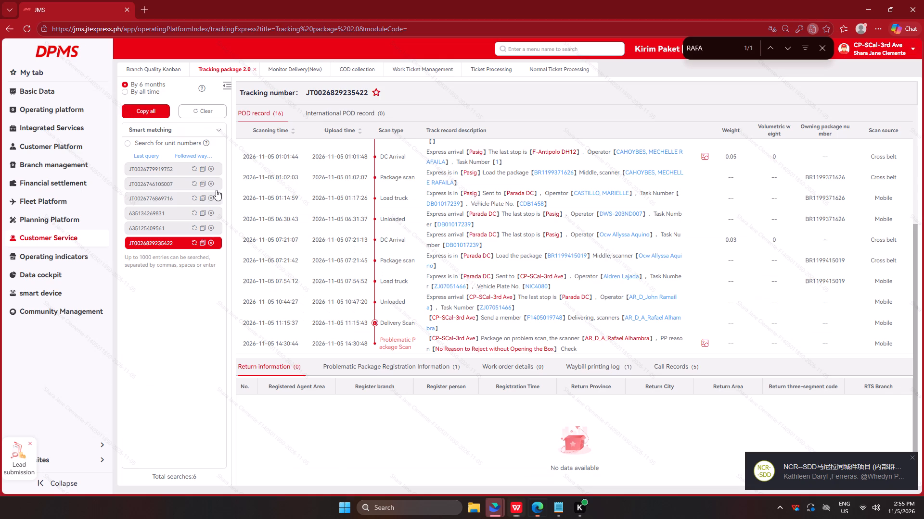
left_click(208, 114)
left_click(180, 247)
key("ctrl+v")
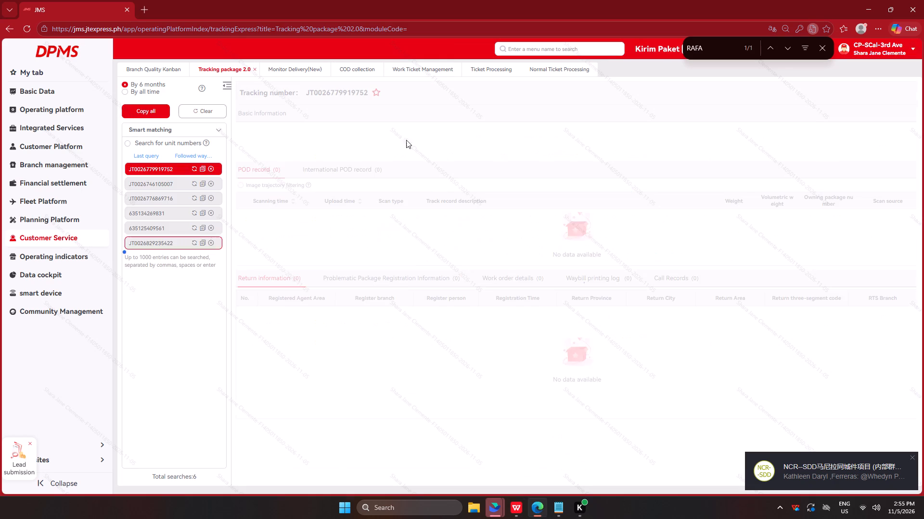
scroll(579, 201, "down", 9)
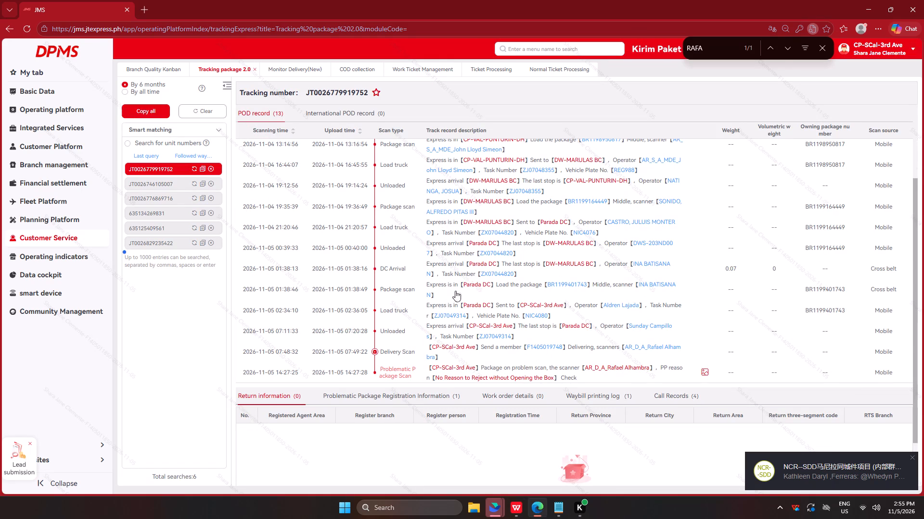
View the courier delivery summary in Monitor Delivery(New).
left_click(301, 71)
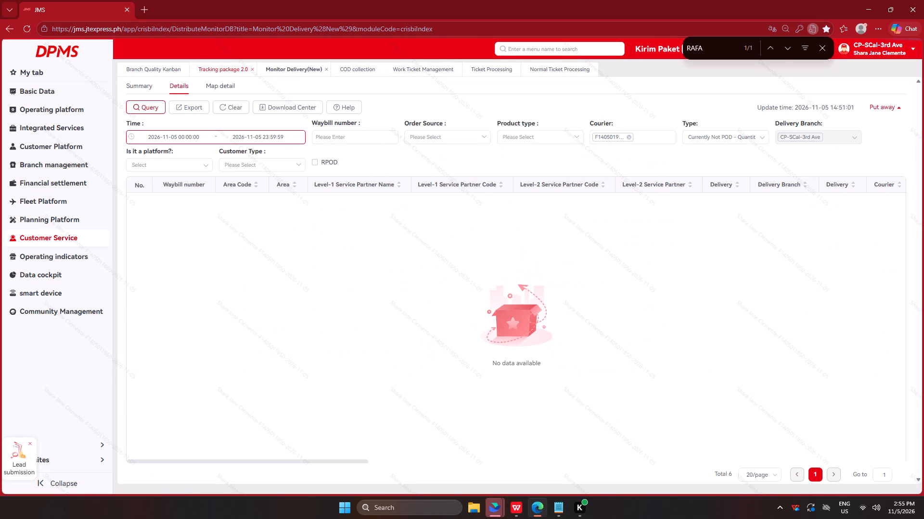
left_click(139, 87)
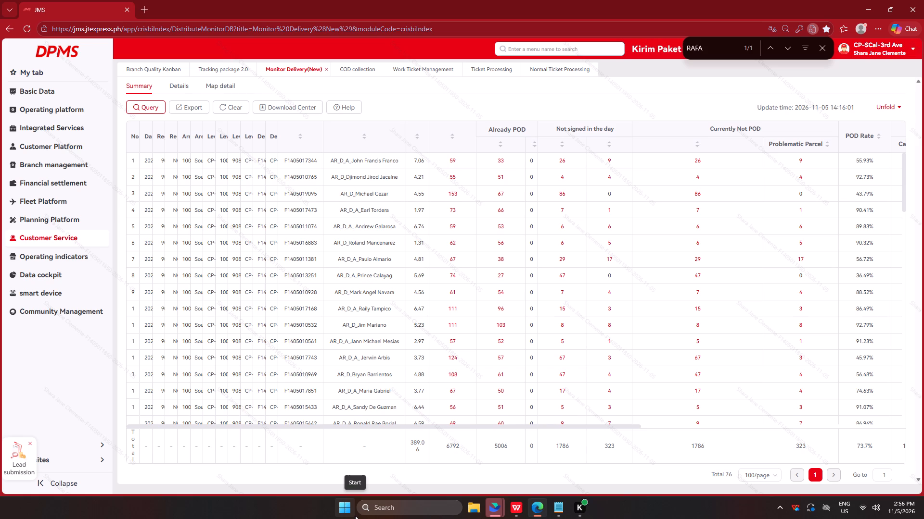
Switch to the manifest workbook, enter REDELIVER in C3 of the CHECKING sheet, and copy that status to C4:C6.
key("alt+Tab")
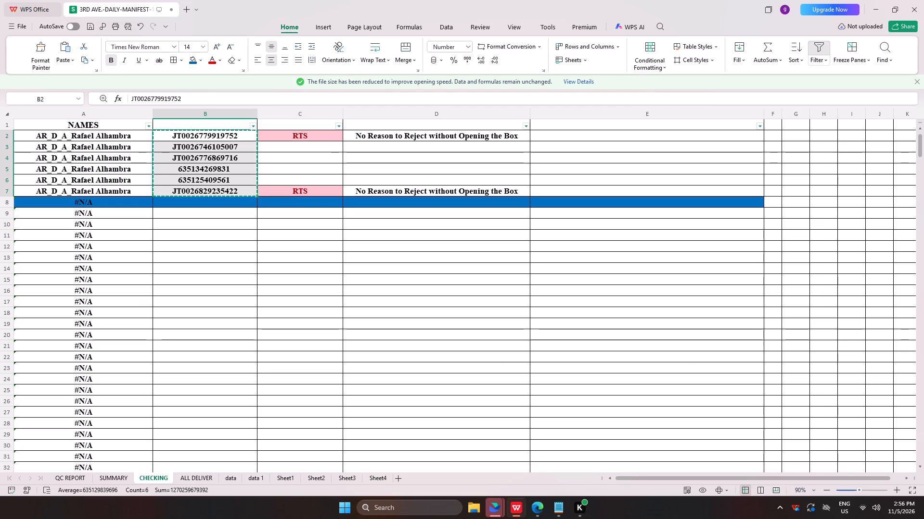
left_click(290, 153)
left_click(293, 147)
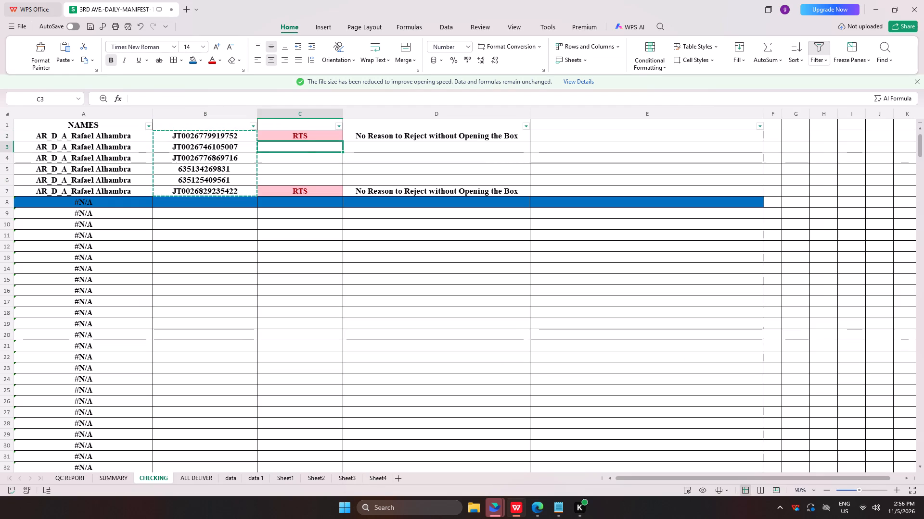
type("REDELIVER")
key("Down")
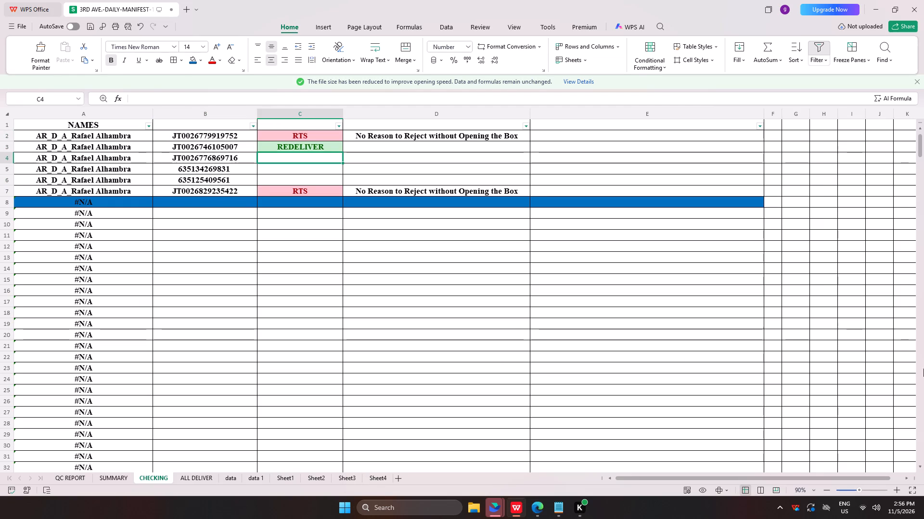
left_click(321, 145)
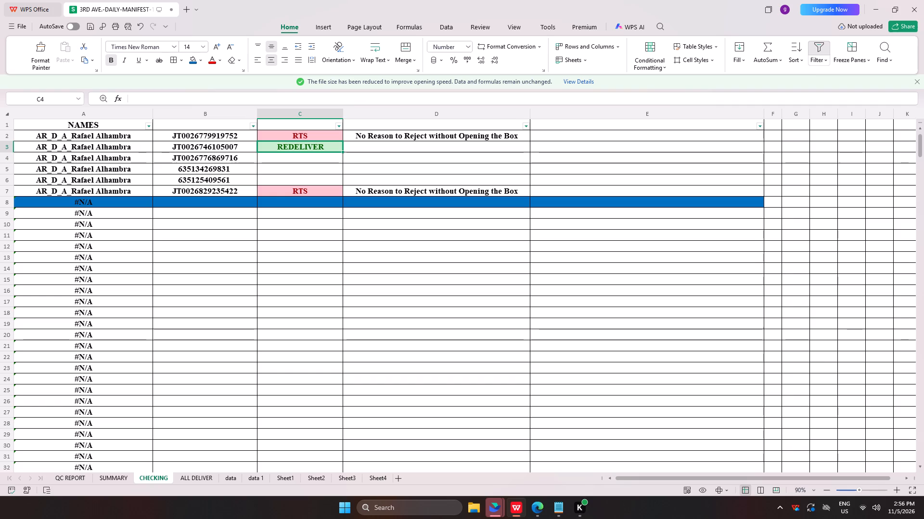
key("ctrl+c")
left_click_drag(325, 160, 322, 174, "ctrl")
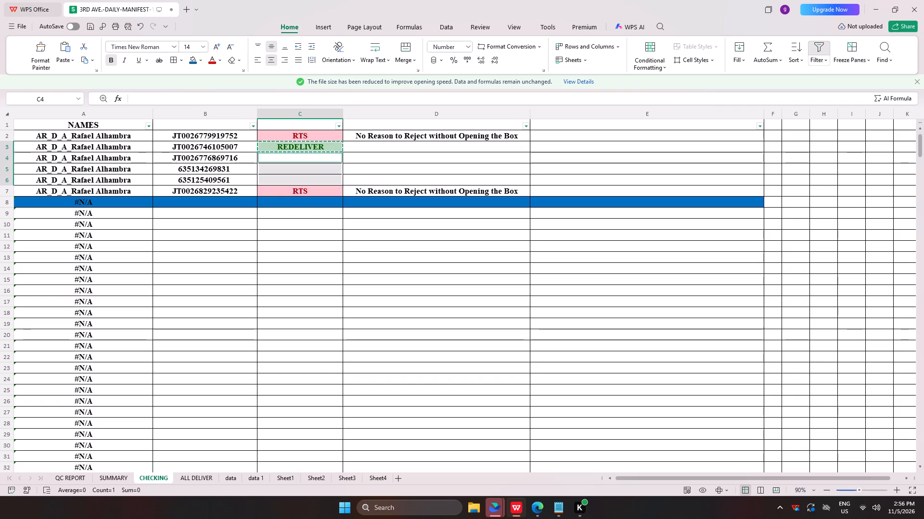
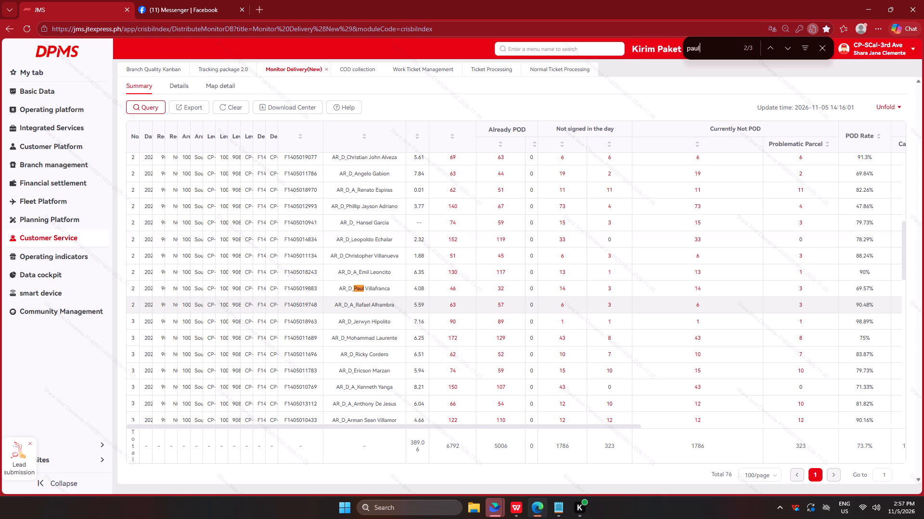
Rerun the Monitor Delivery(New) summary query to refresh the couriers' delivery figures.
left_click(140, 103)
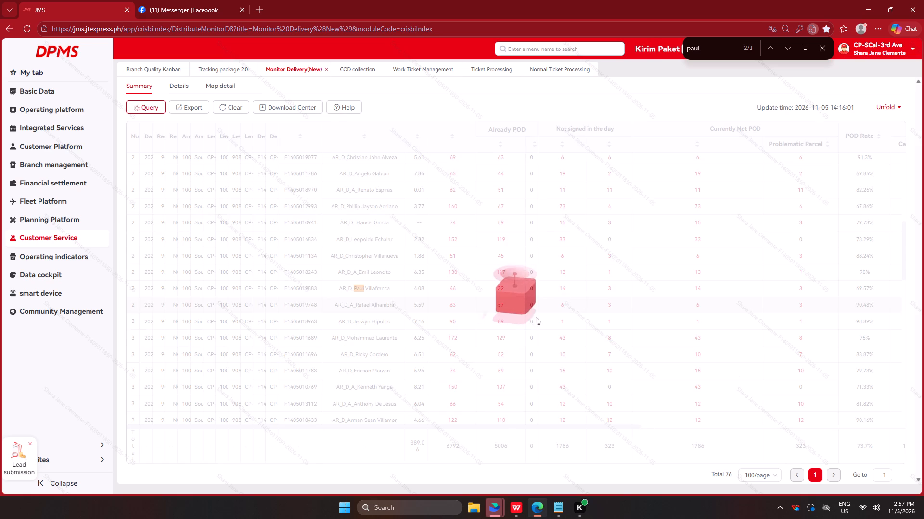
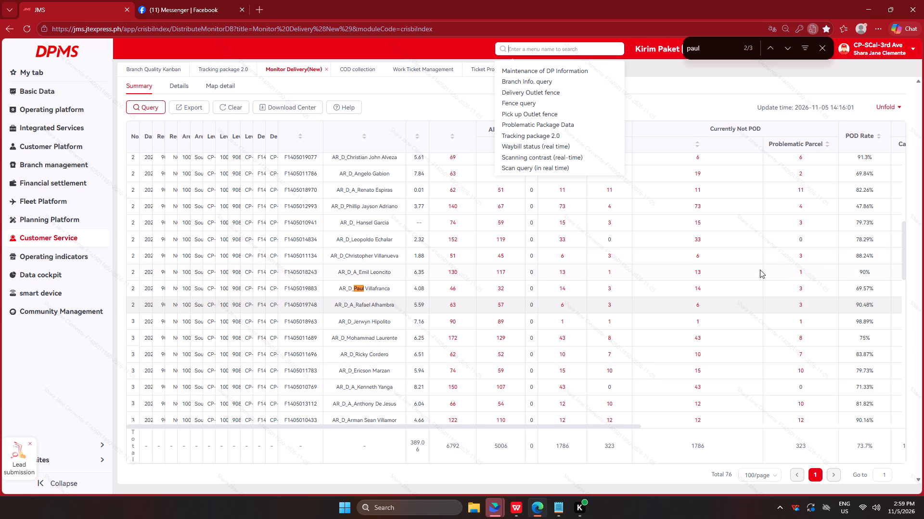
Open the Currently Not POD parcel list for the highlighted courier matching "paul" in the delivery summary.
left_click(696, 287)
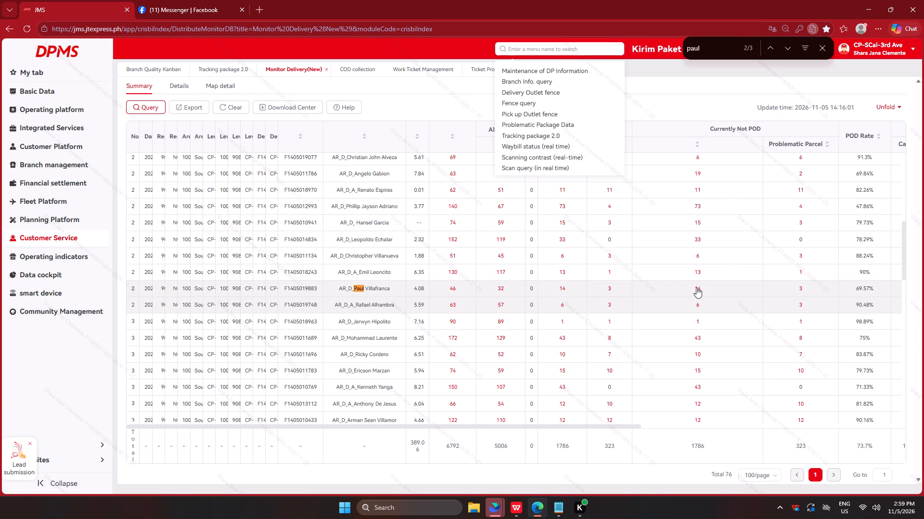
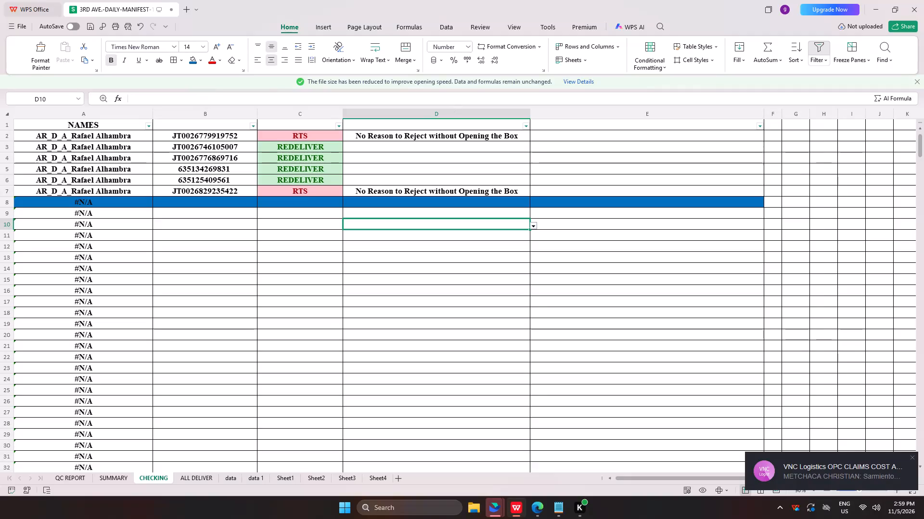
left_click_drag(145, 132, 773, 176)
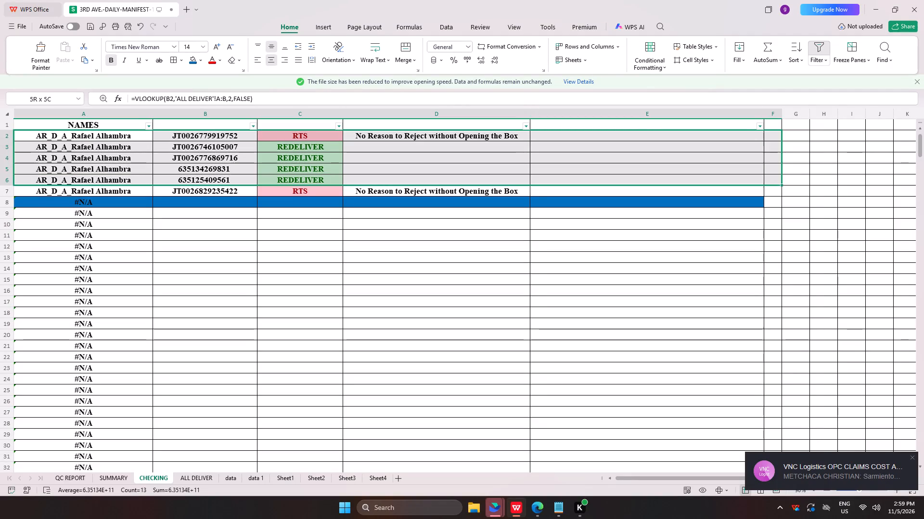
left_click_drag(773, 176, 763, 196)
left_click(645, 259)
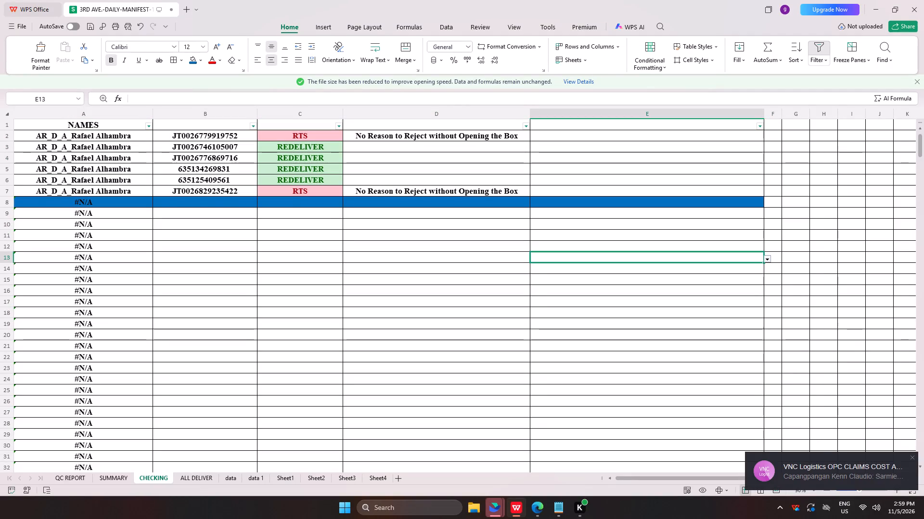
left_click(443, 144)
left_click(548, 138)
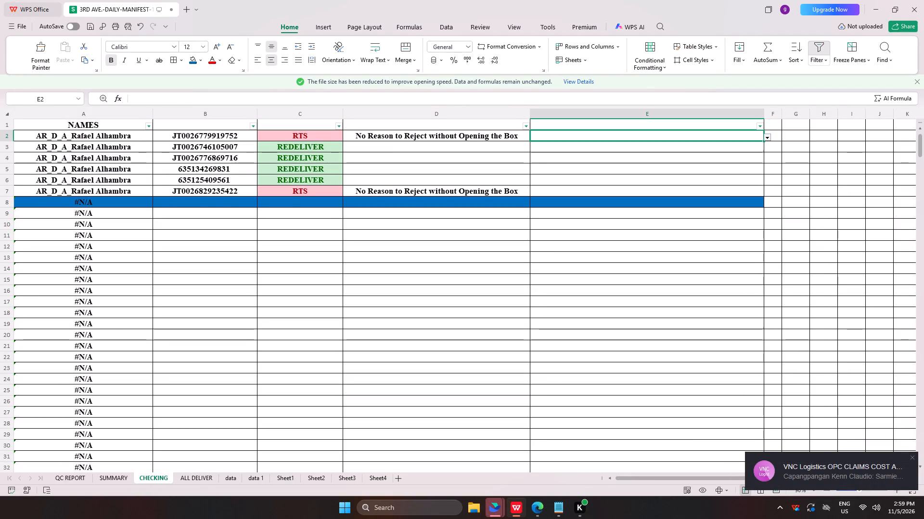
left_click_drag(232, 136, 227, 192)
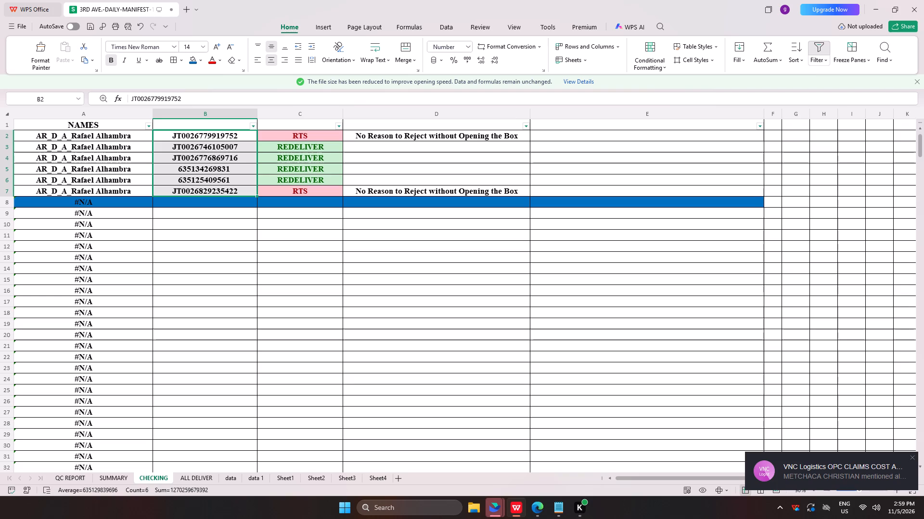
left_click(617, 137)
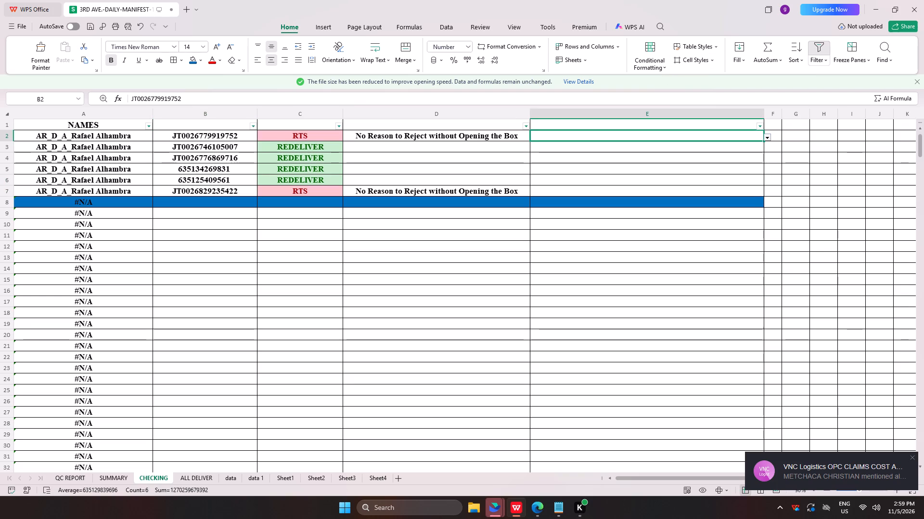
left_click(768, 137)
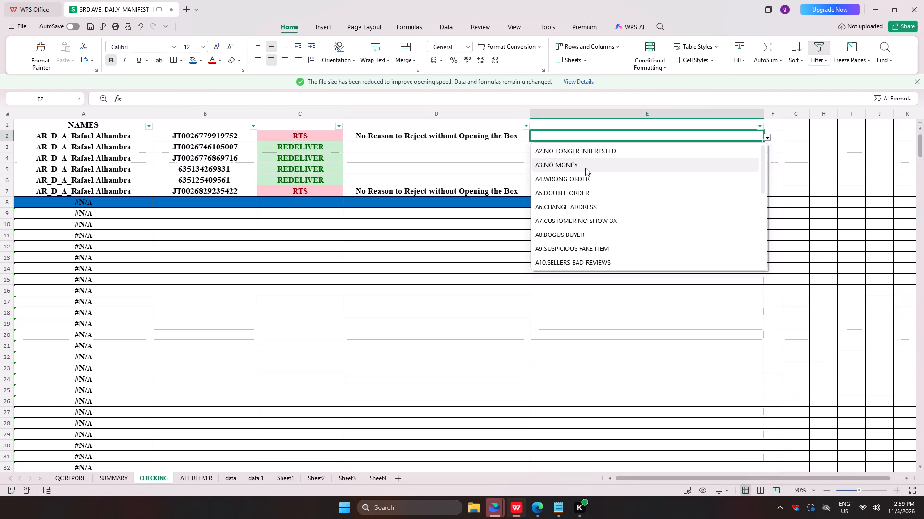
scroll(569, 241, "down", 6)
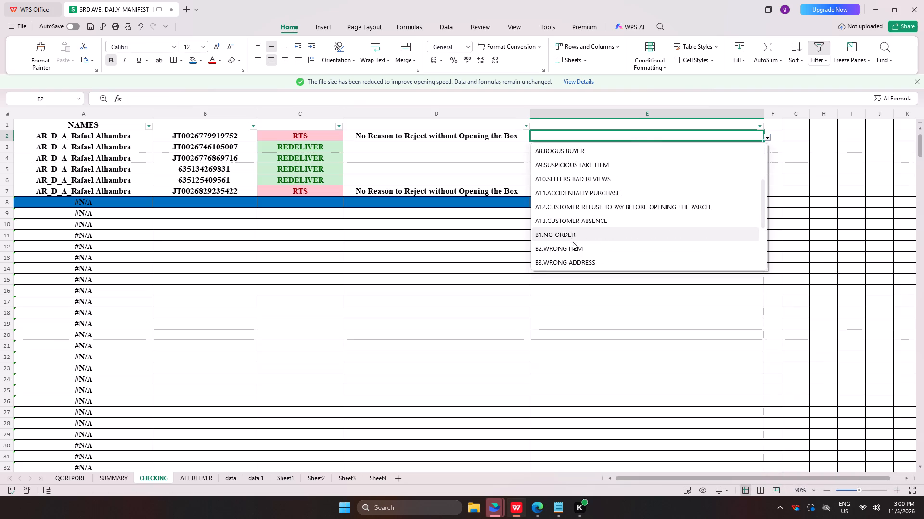
left_click(578, 239)
left_click(613, 188)
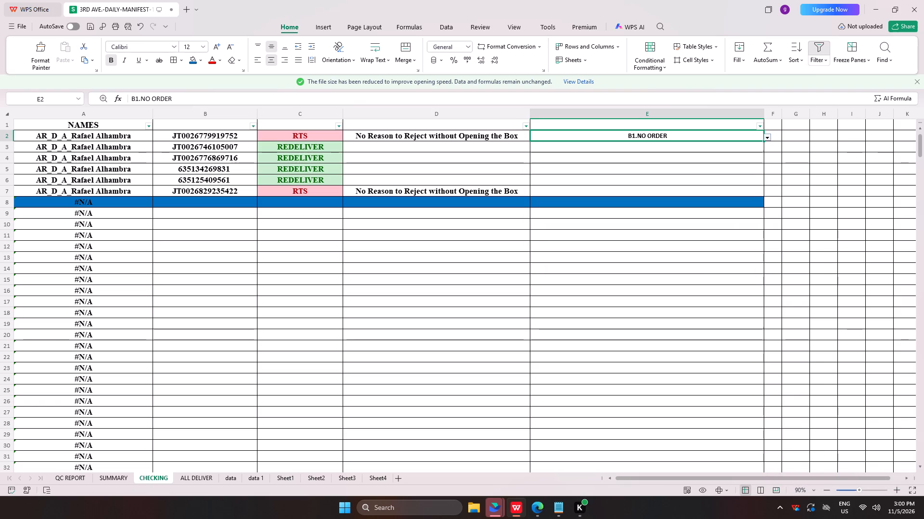
left_click(771, 196)
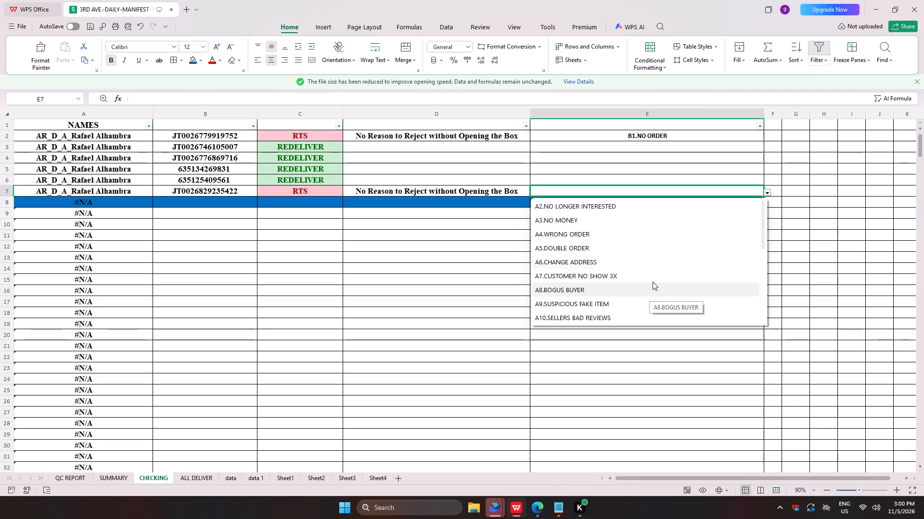
scroll(637, 218, "down", 7)
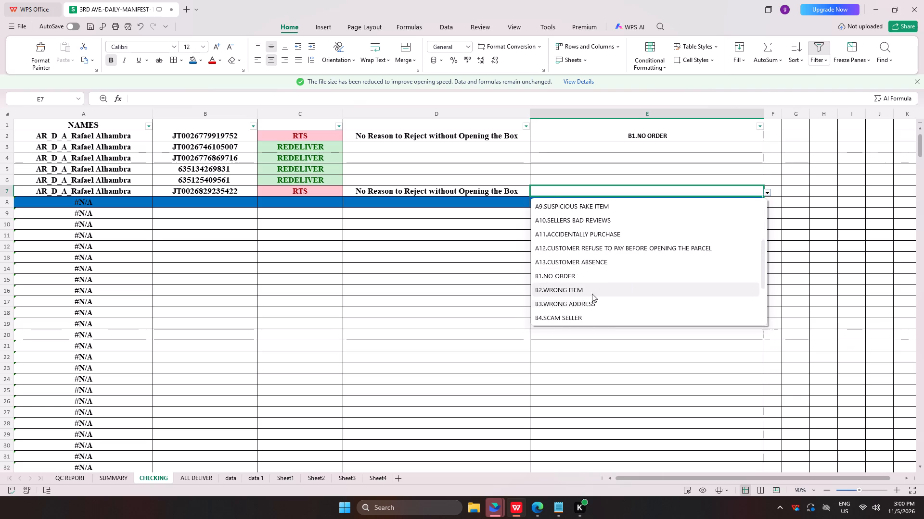
scroll(588, 292, "up", 14)
left_click(609, 206)
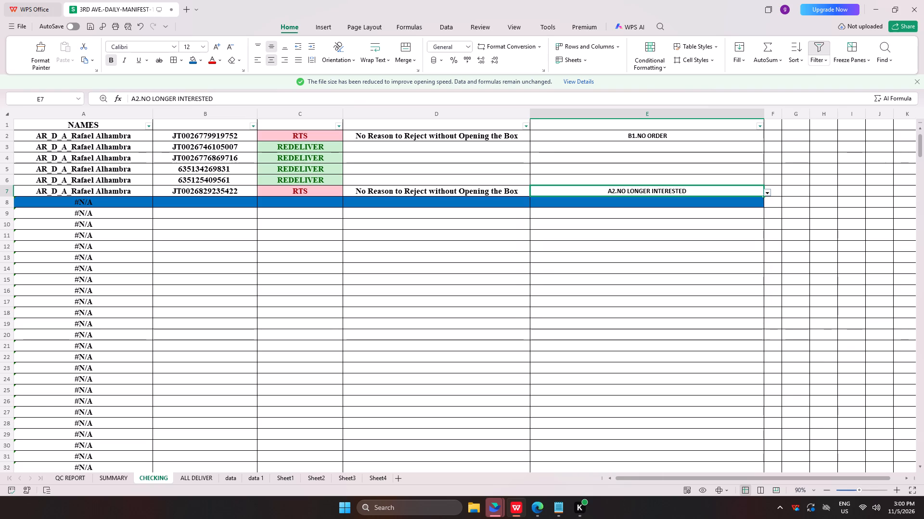
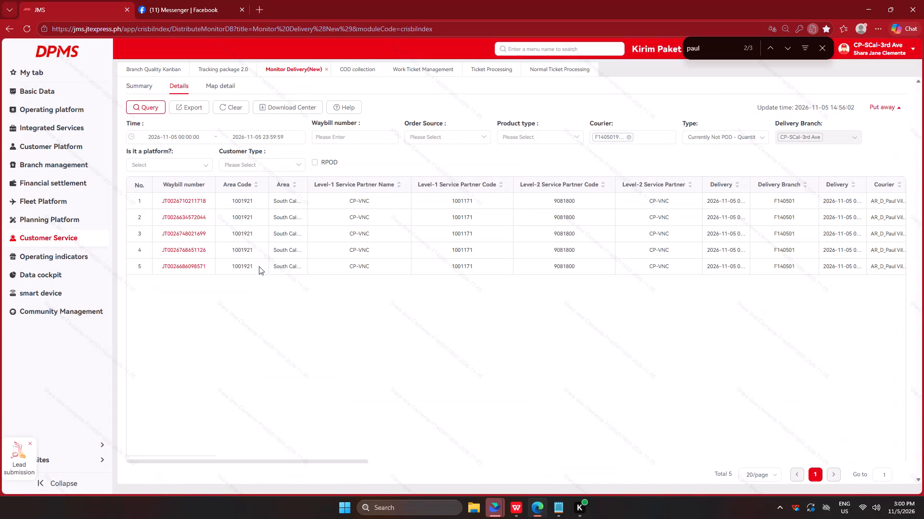
Return to the delivery monitoring summary and search it for courier names containing "chris".
left_click(146, 85)
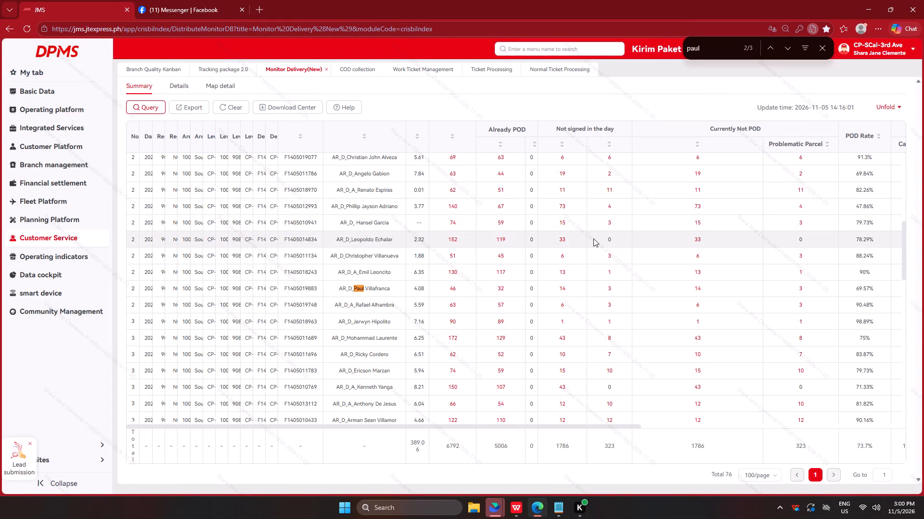
left_click_drag(705, 54, 669, 54)
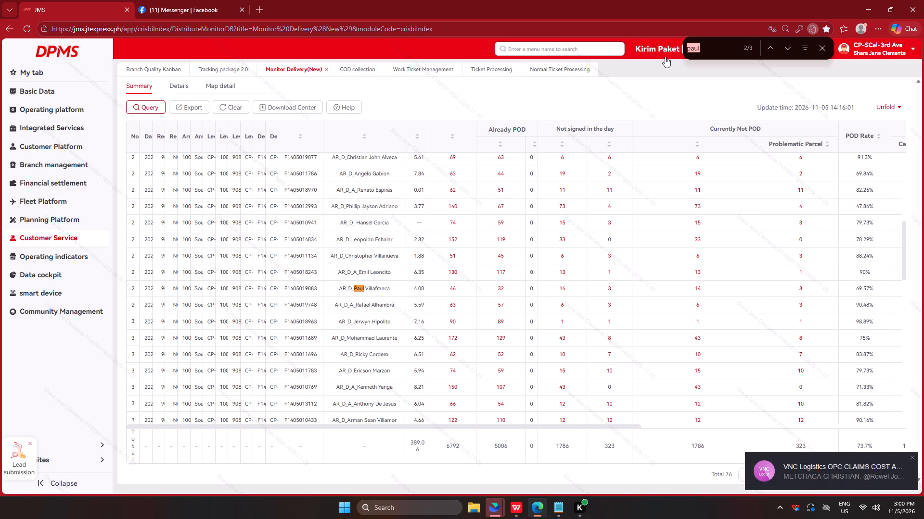
type("chris")
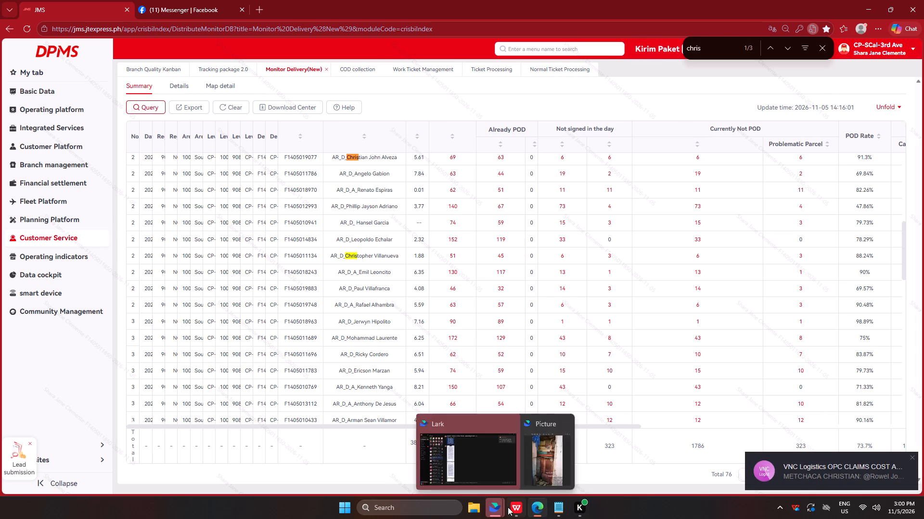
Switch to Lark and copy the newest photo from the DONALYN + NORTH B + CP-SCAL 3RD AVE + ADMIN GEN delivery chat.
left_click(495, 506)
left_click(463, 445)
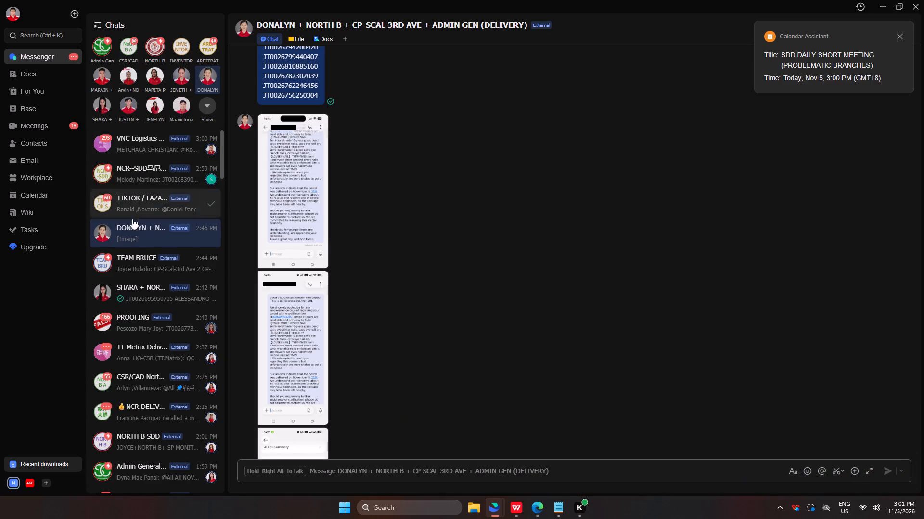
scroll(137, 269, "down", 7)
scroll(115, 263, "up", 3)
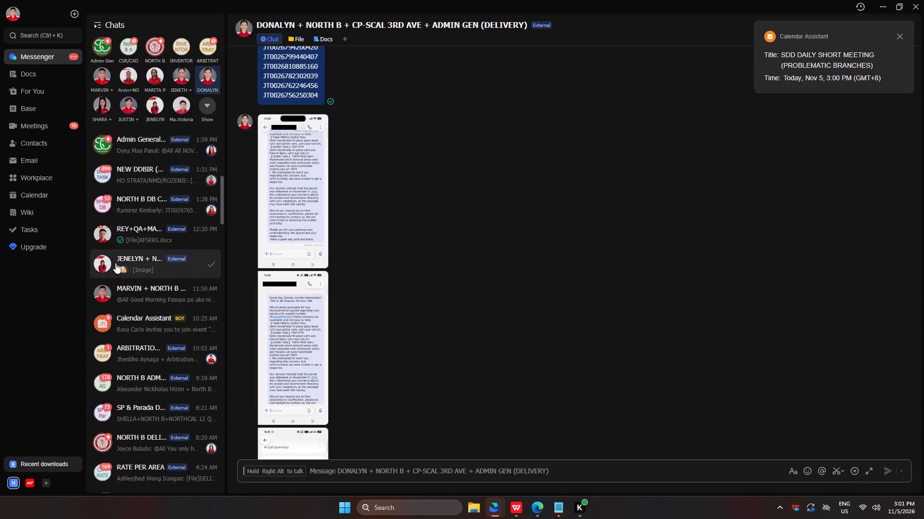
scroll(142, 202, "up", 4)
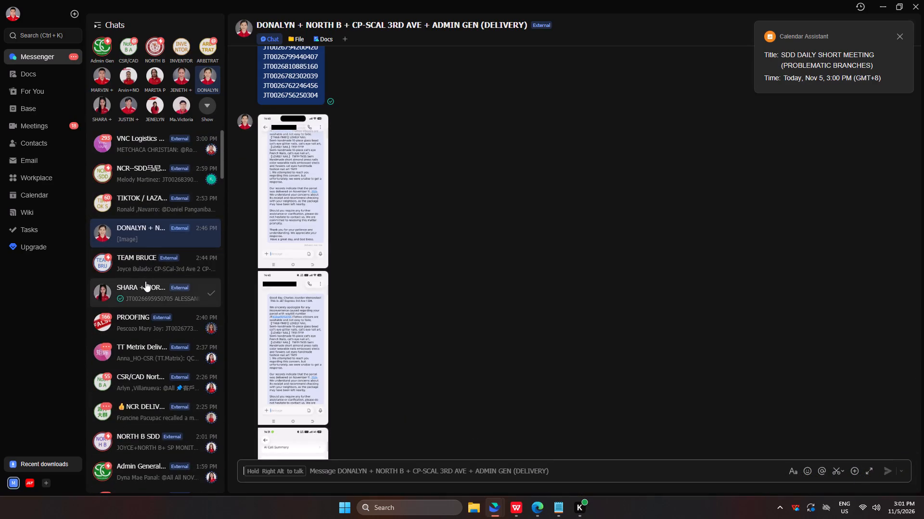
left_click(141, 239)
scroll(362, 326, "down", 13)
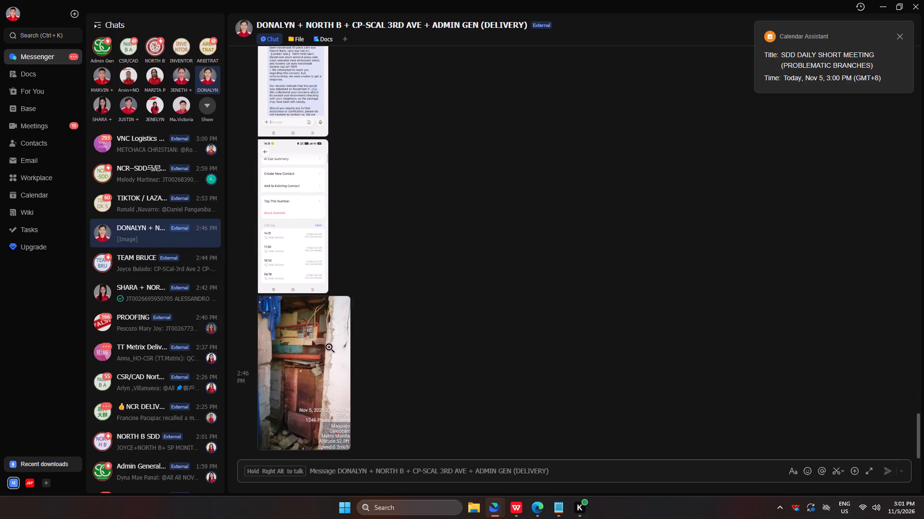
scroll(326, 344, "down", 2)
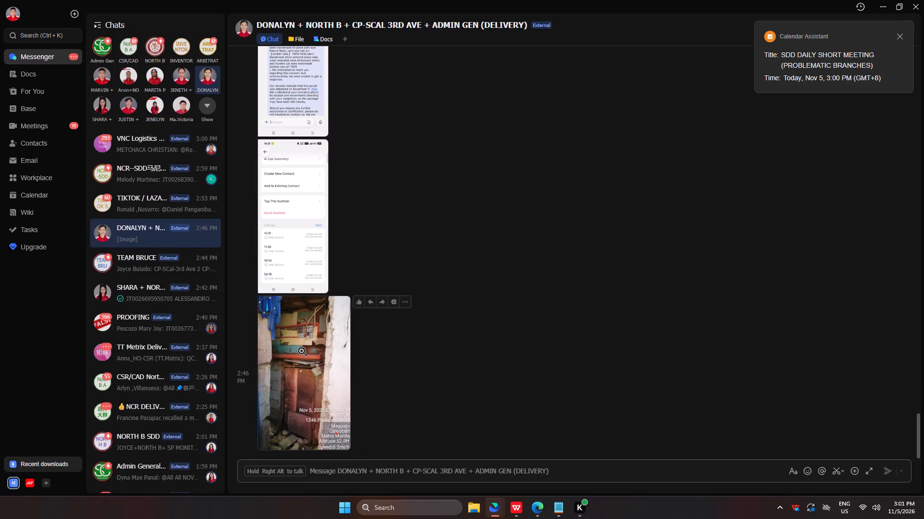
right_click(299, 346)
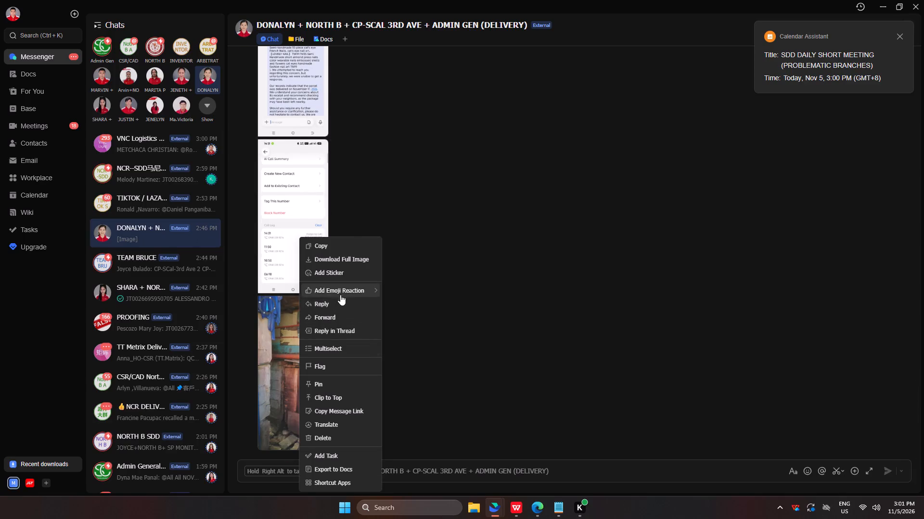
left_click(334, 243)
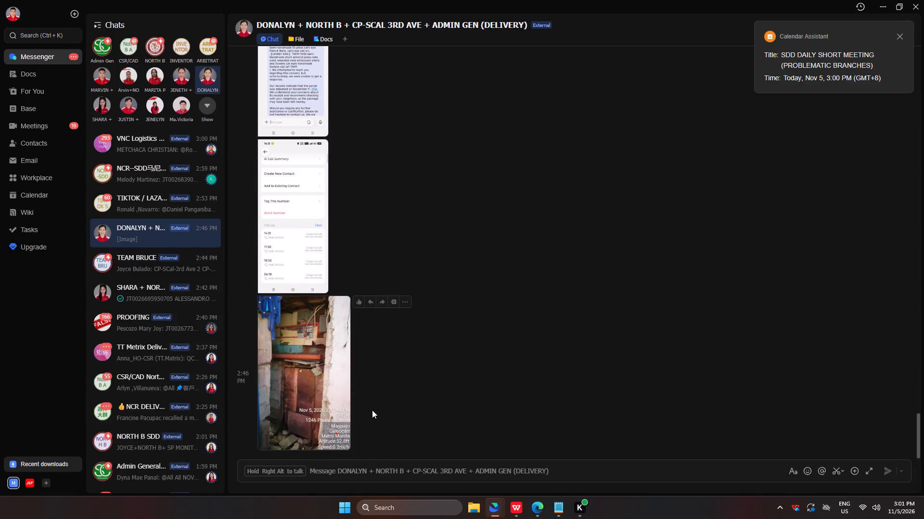
left_click(548, 511)
left_click(557, 509)
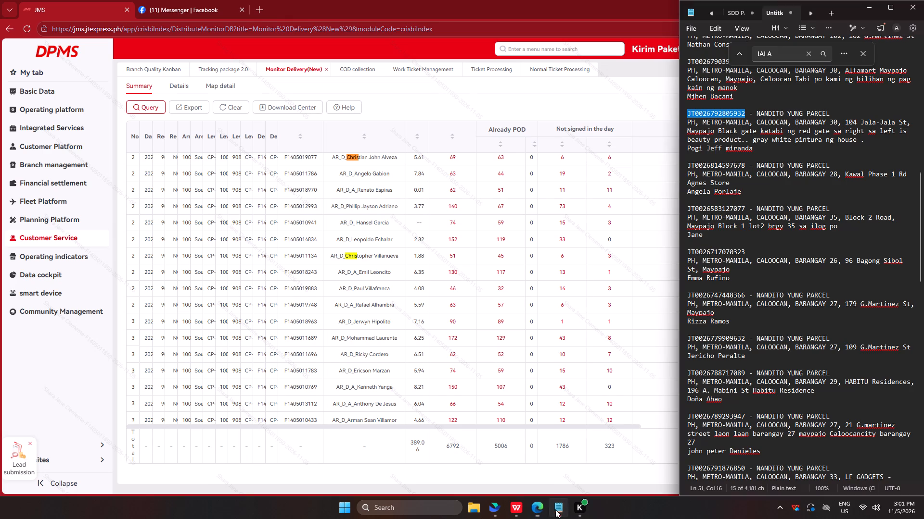
scroll(868, 247, "down", 6)
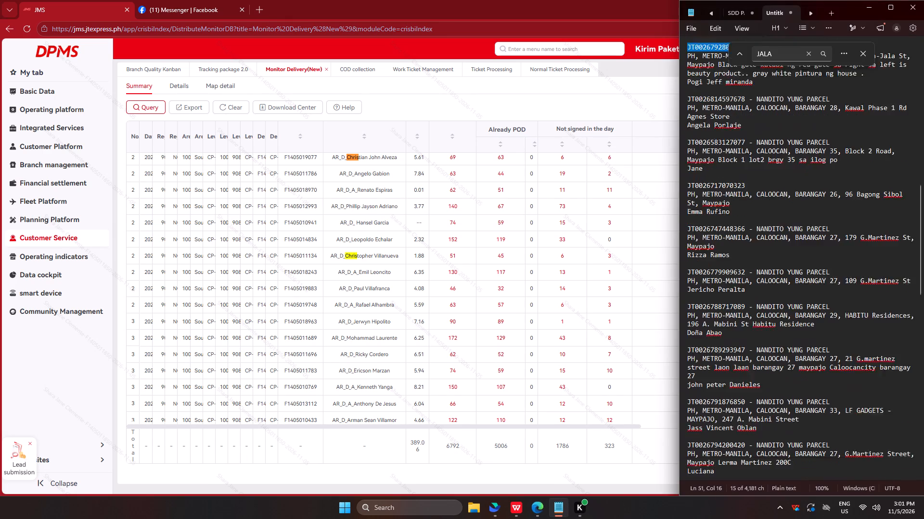
scroll(853, 253, "down", 20)
scroll(853, 253, "down", 3)
left_click_drag(690, 91, 687, 92)
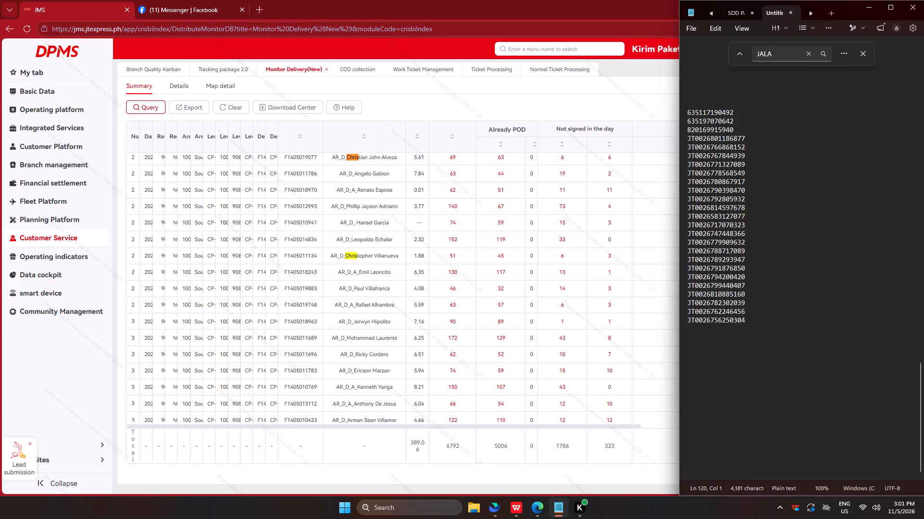
left_click_drag(687, 92, 759, 380)
key("ctrl+c")
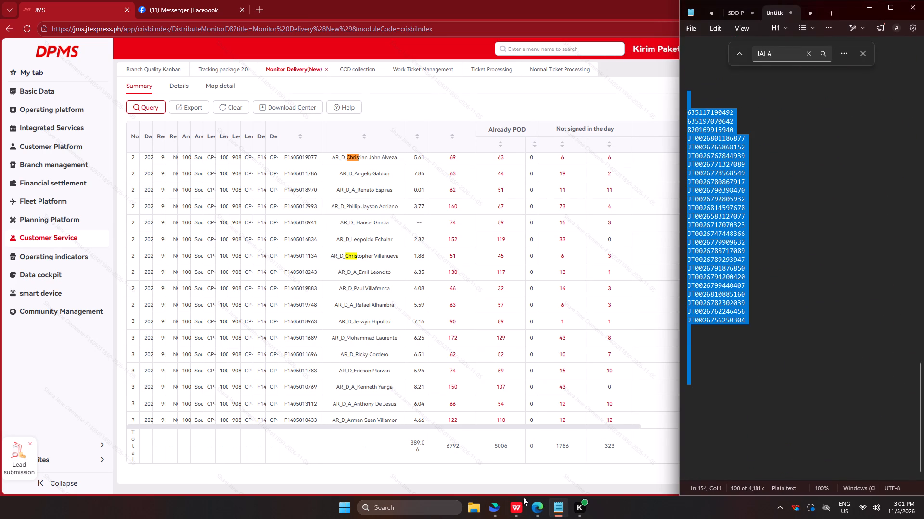
Send the copied waybill list to the SHARA + NORTH B + CP-SCAL 3RD AVE + ADMIN GEN chat in Lark.
left_click(498, 506)
left_click(477, 443)
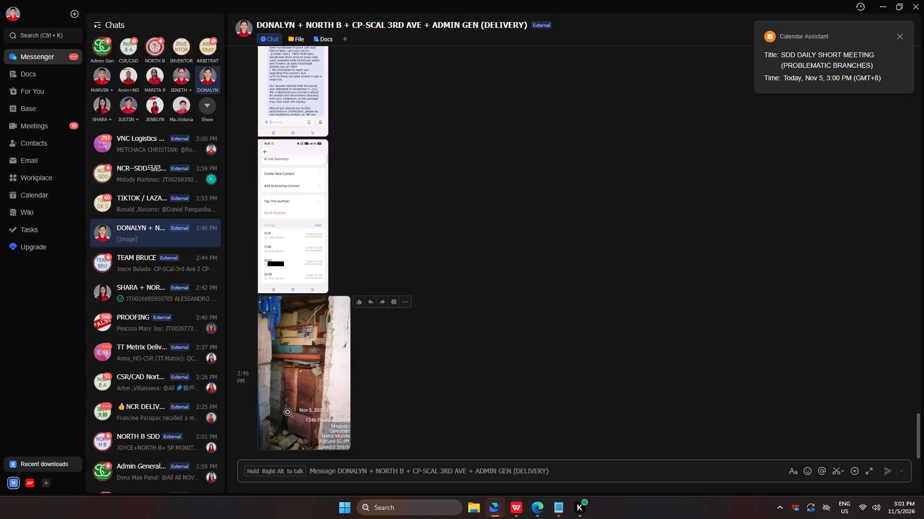
left_click(366, 475)
left_click(99, 106)
left_click(360, 470)
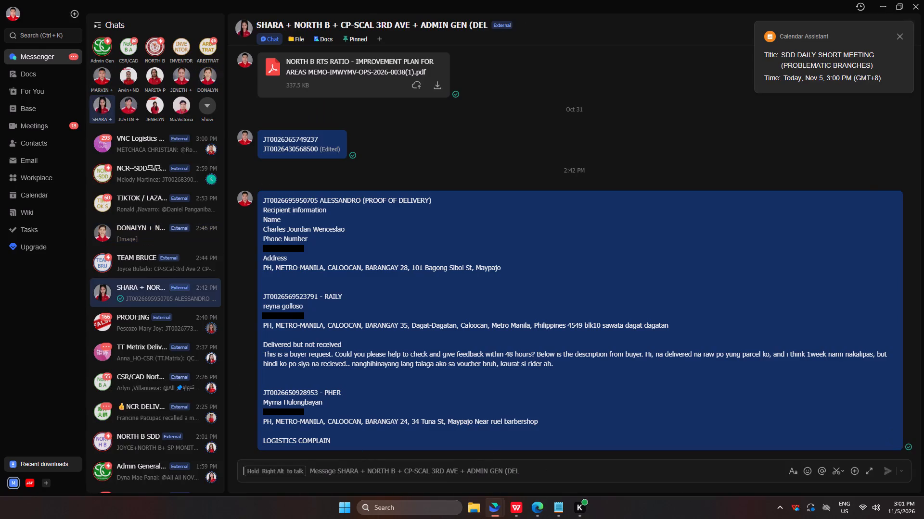
key("ctrl+v")
key("Return")
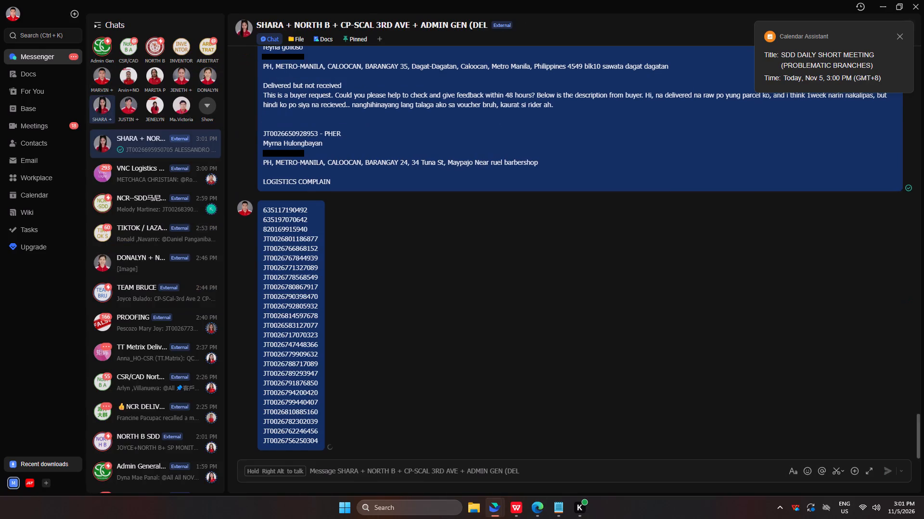
Switch back to JMS and open the Currently Not POD parcel details for courier Christian.
key("alt+Tab")
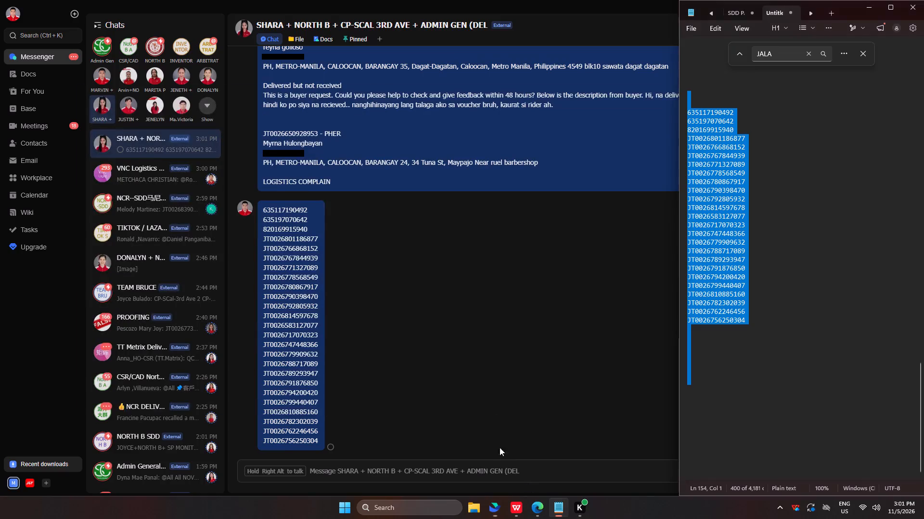
left_click(531, 509)
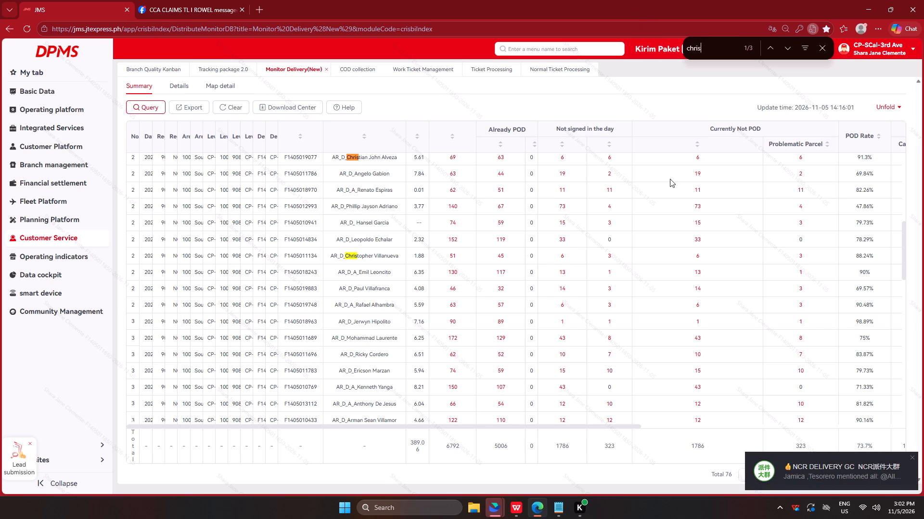
left_click(699, 157)
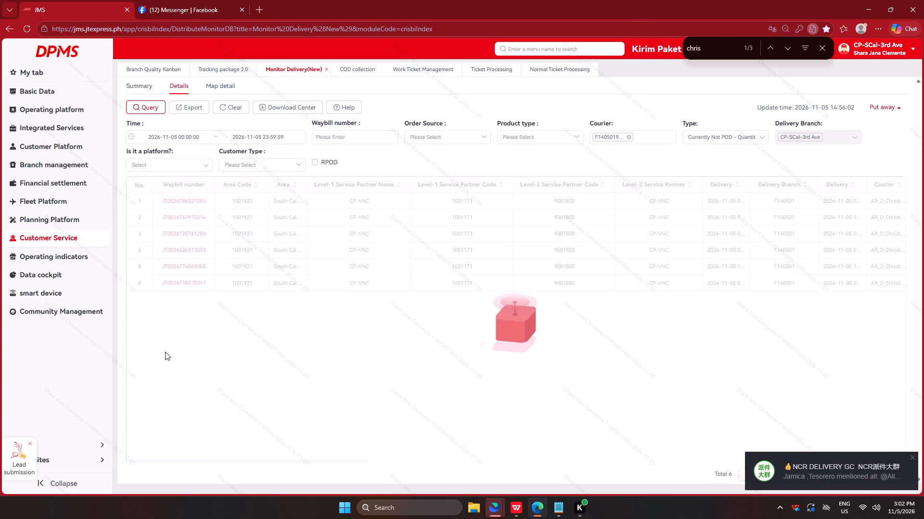
key("ctrl+shift+a")
left_click_drag(157, 200, 215, 284)
left_click(216, 284)
left_click(217, 287)
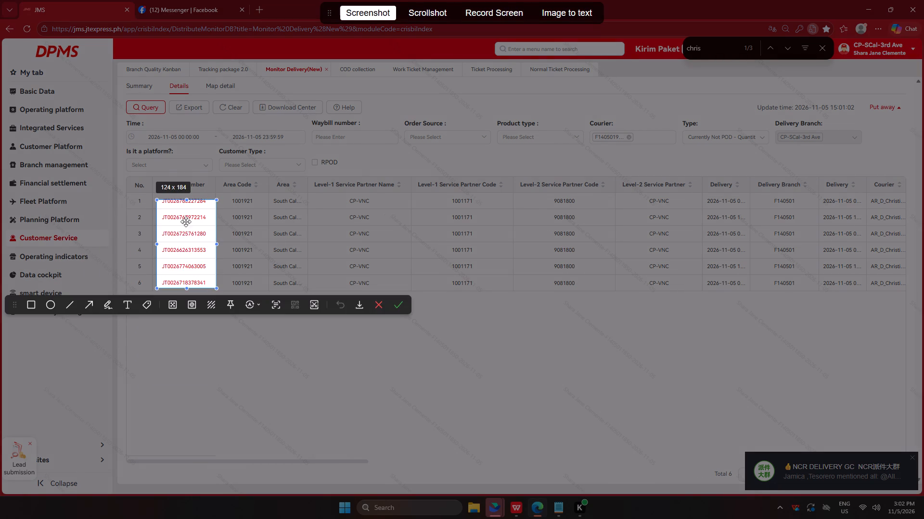
left_click_drag(186, 204, 187, 196)
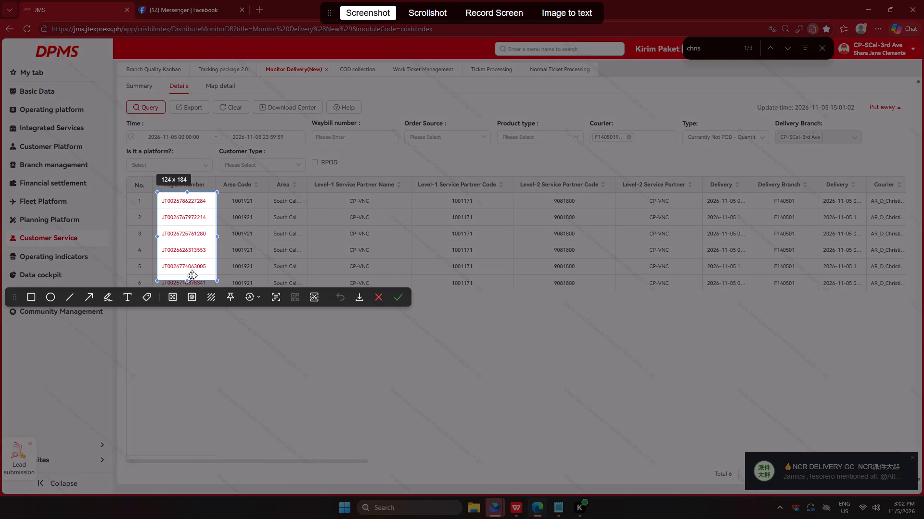
left_click_drag(187, 279, 191, 308)
left_click(541, 21)
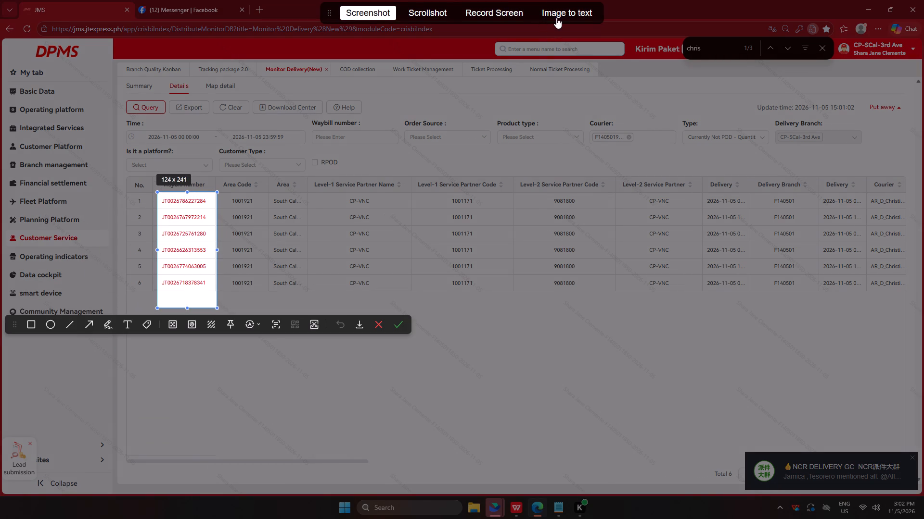
left_click(556, 18)
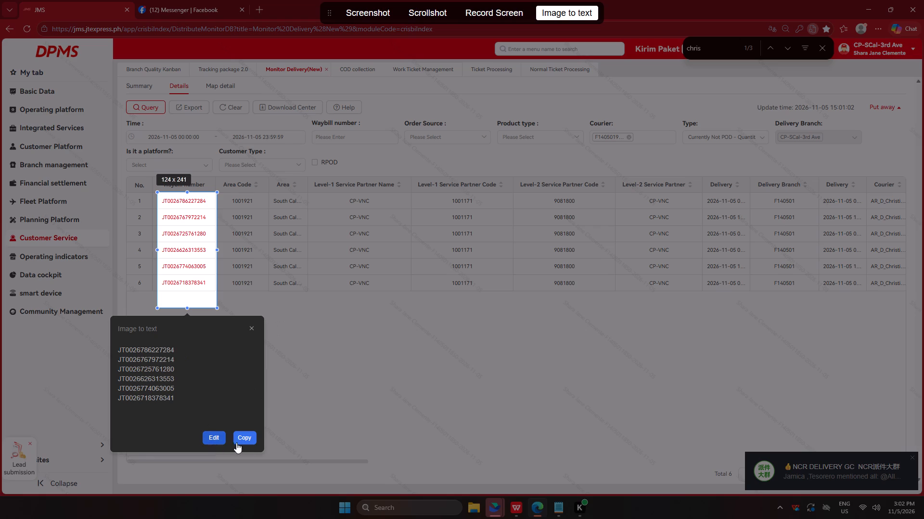
left_click(249, 437)
left_click(519, 508)
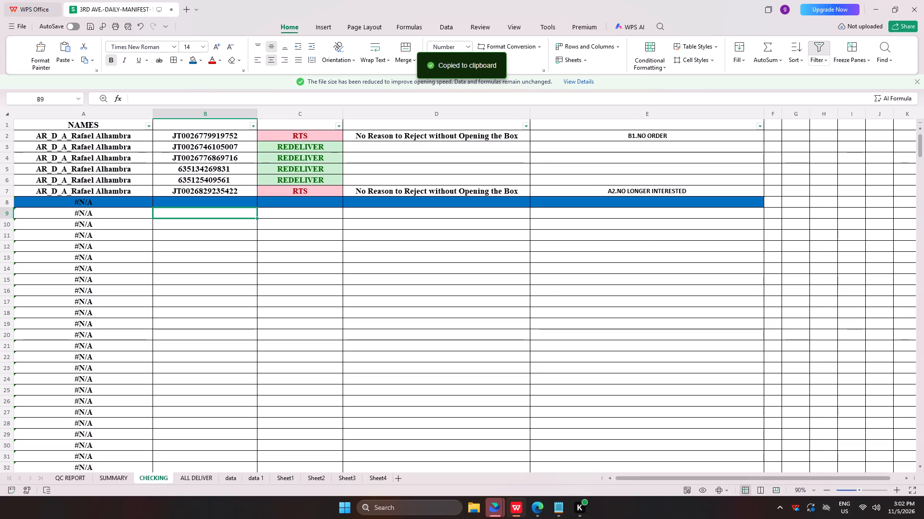
right_click(223, 212)
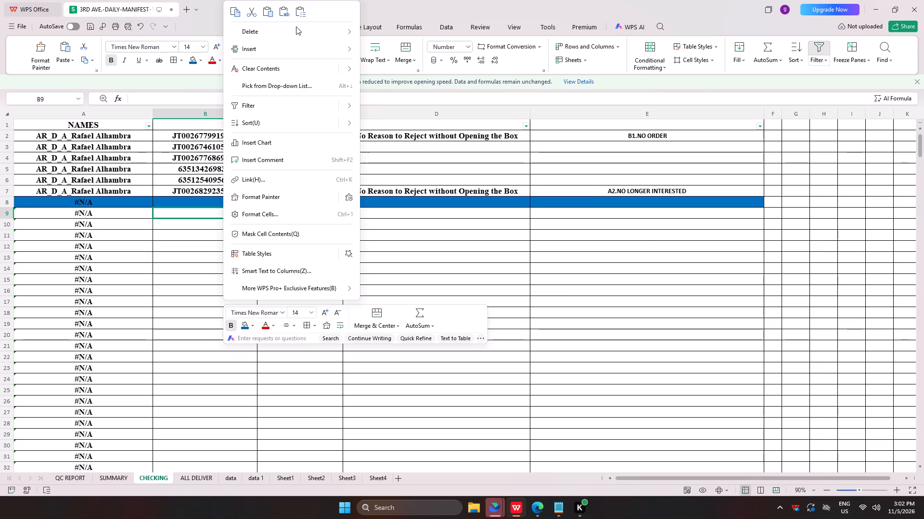
left_click(282, 11)
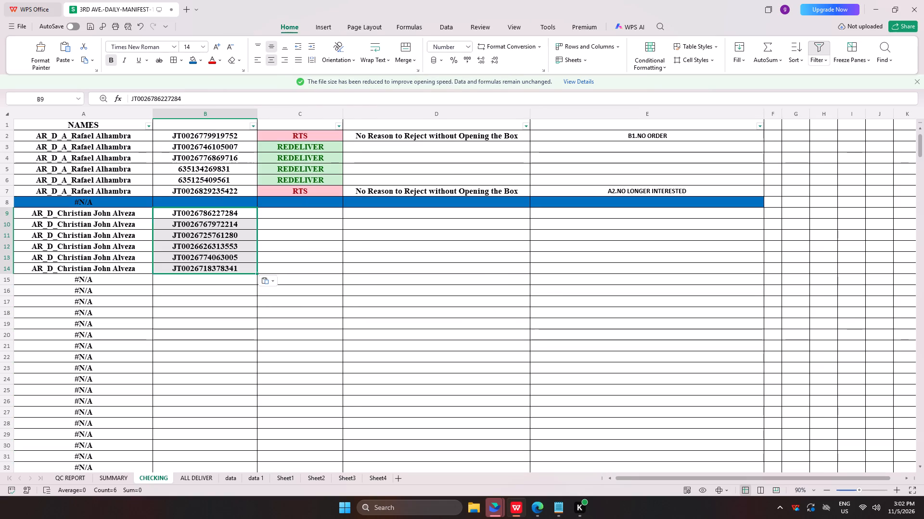
key("alt+Tab")
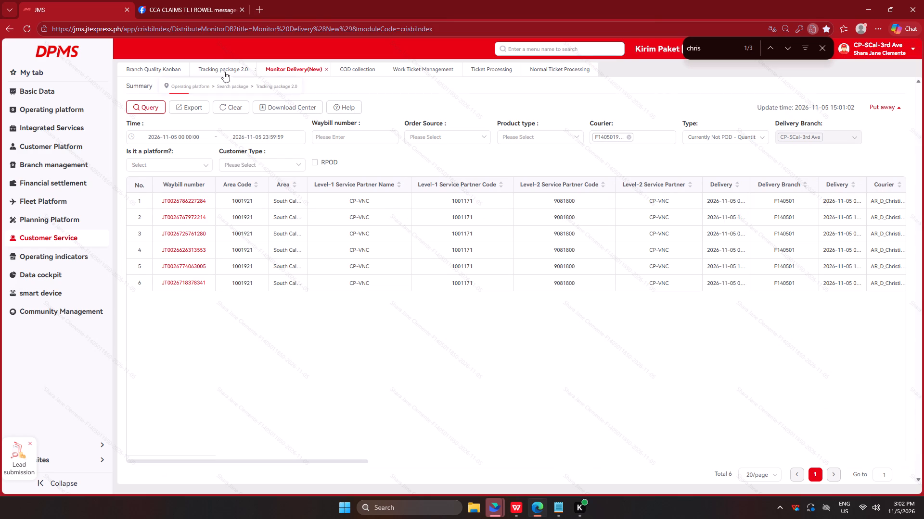
left_click(224, 72)
left_click(203, 110)
left_click(146, 338)
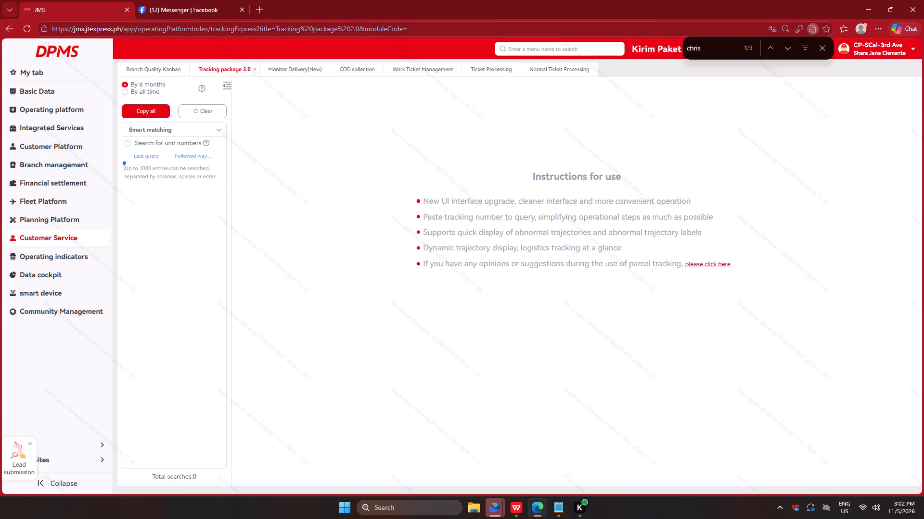
key("ctrl+v")
scroll(437, 323, "down", 3)
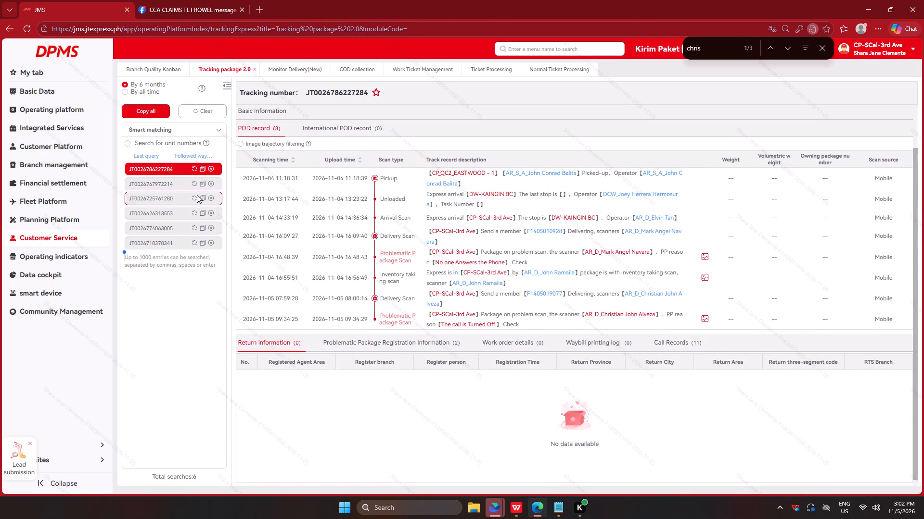
left_click(169, 181)
scroll(501, 268, "down", 5)
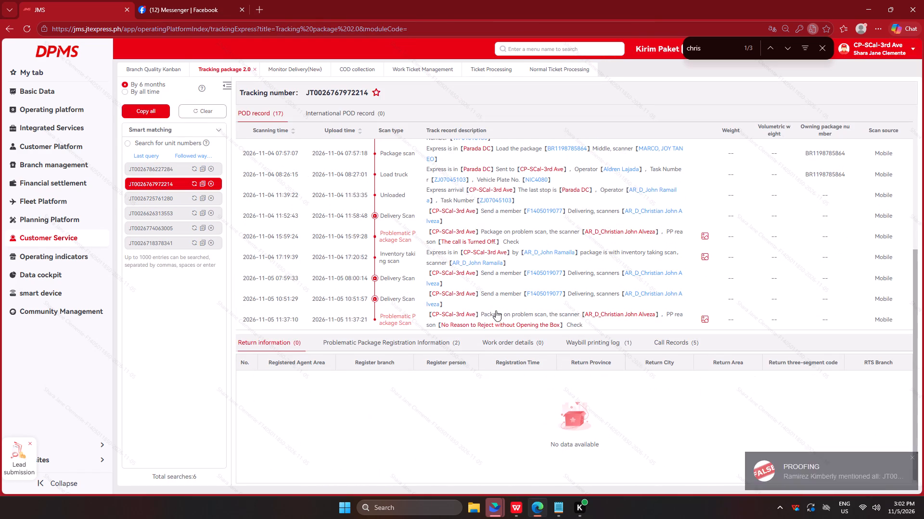
left_click(707, 317)
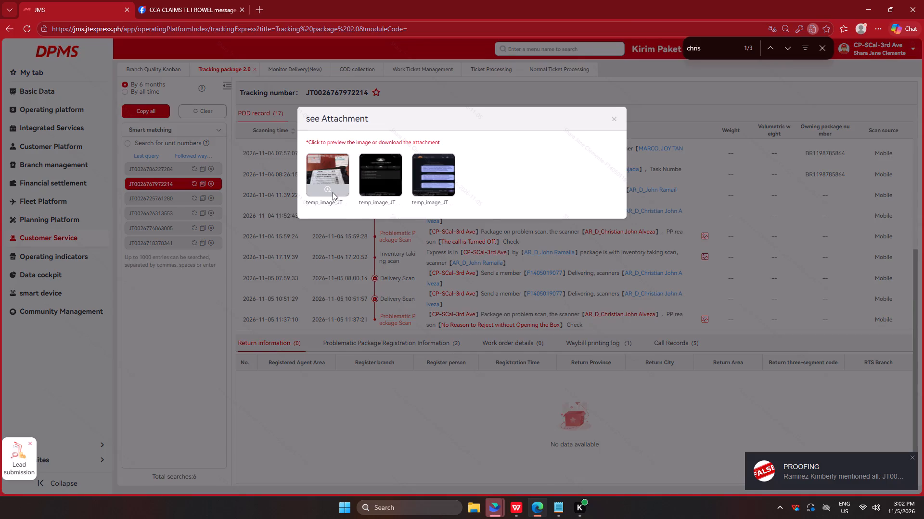
left_click(327, 188)
key("Right")
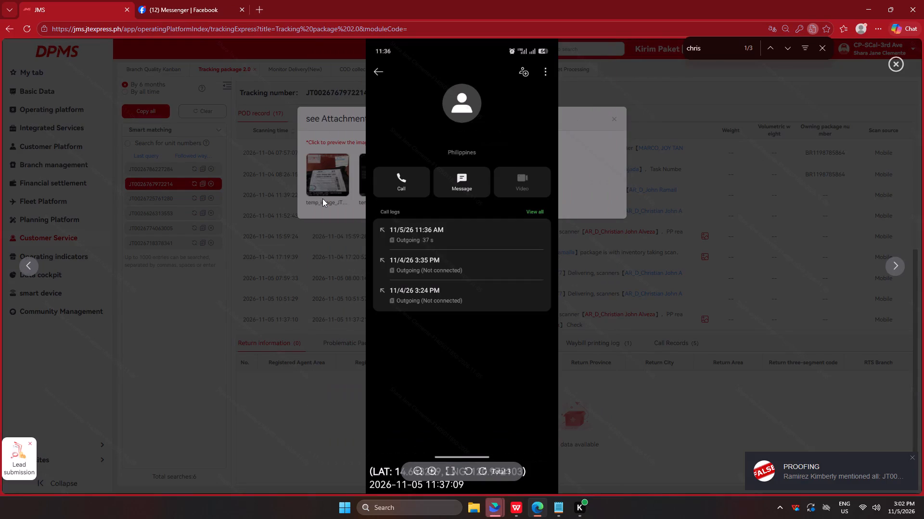
key("Right")
left_click(355, 315)
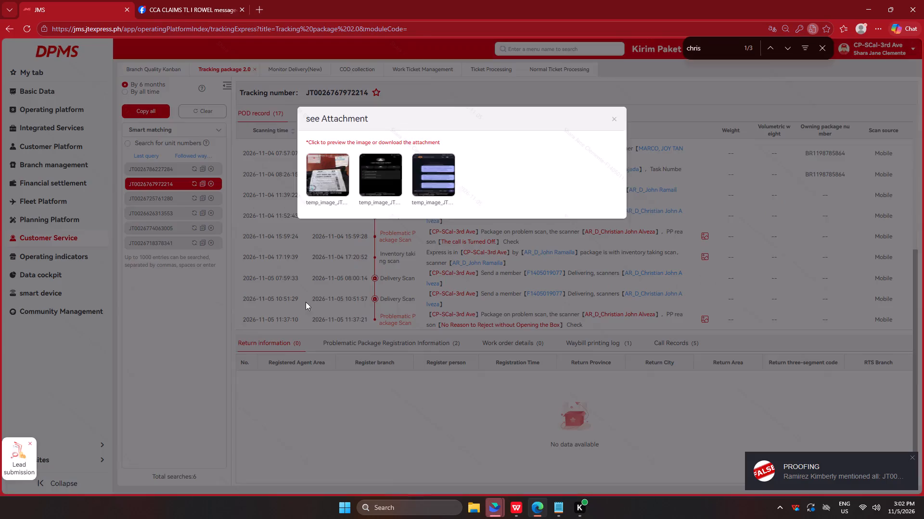
left_click(301, 299)
key("alt+Tab")
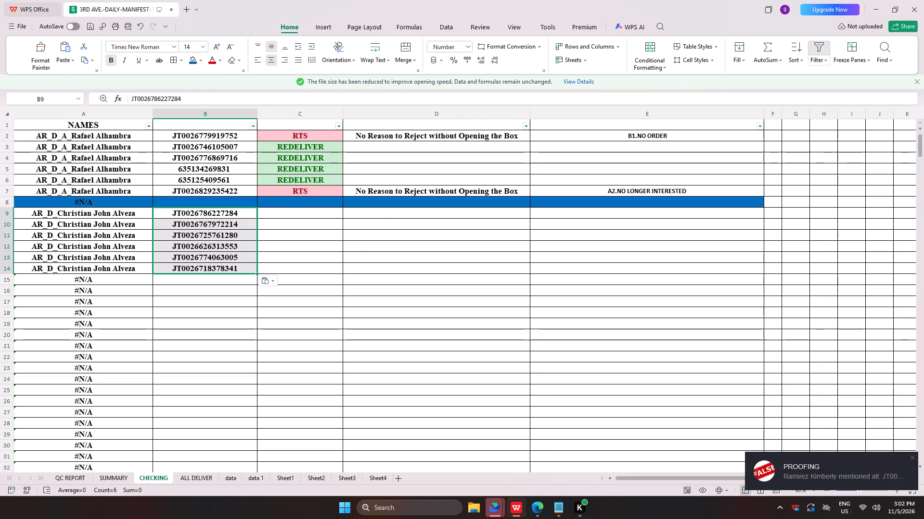
left_click_drag(323, 190, 411, 189)
key("ctrl+c")
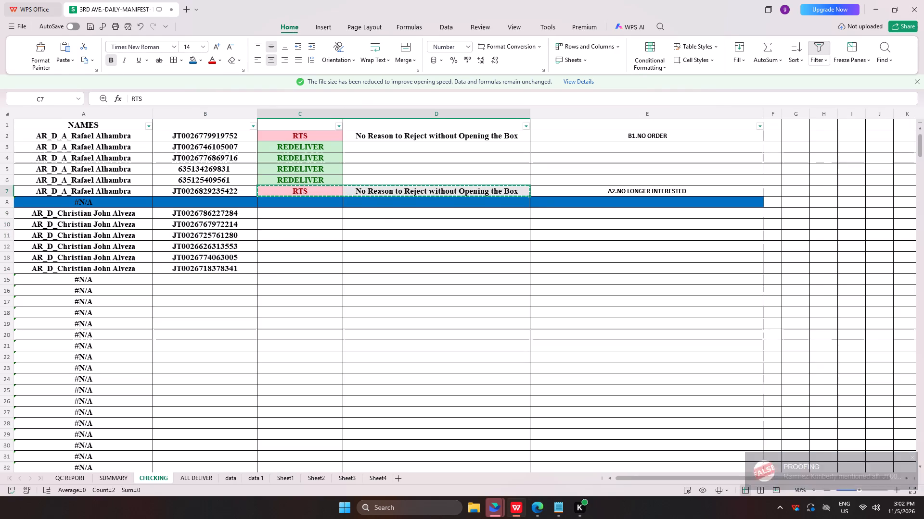
left_click(319, 224)
key("ctrl+v")
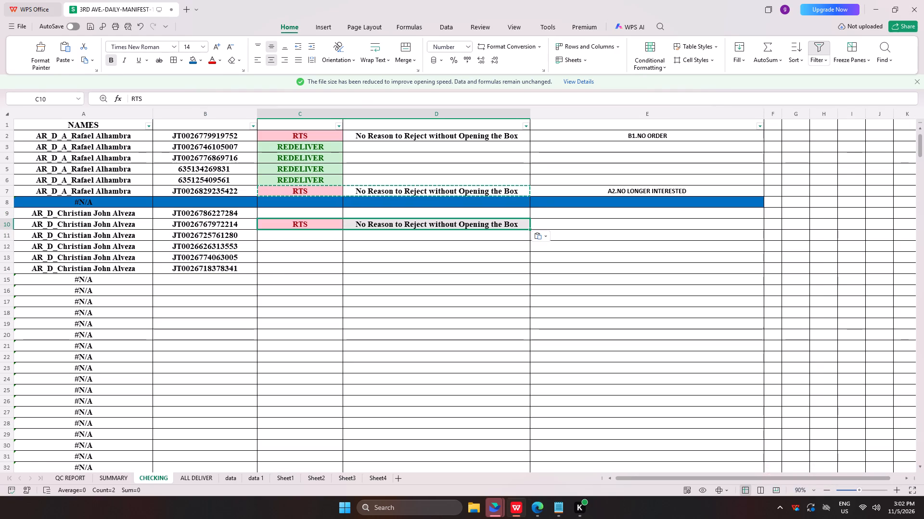
key("alt+Tab")
left_click(149, 199)
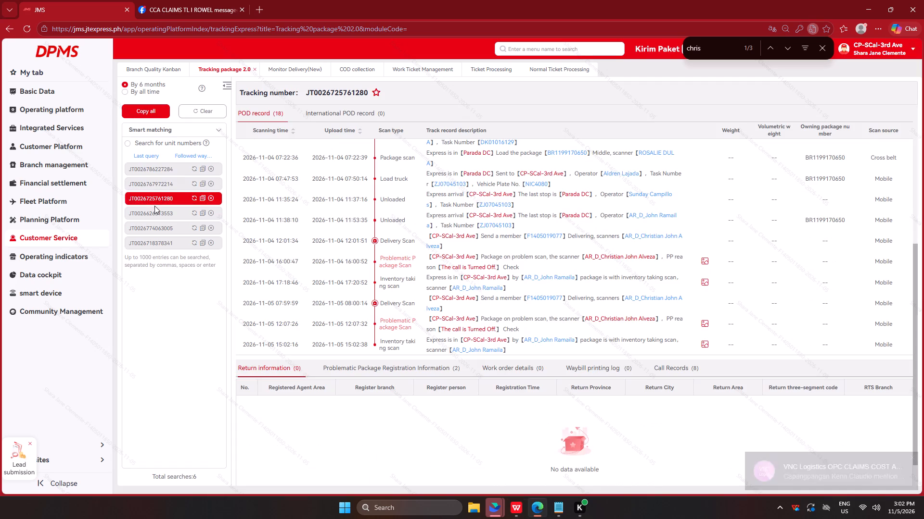
left_click(152, 213)
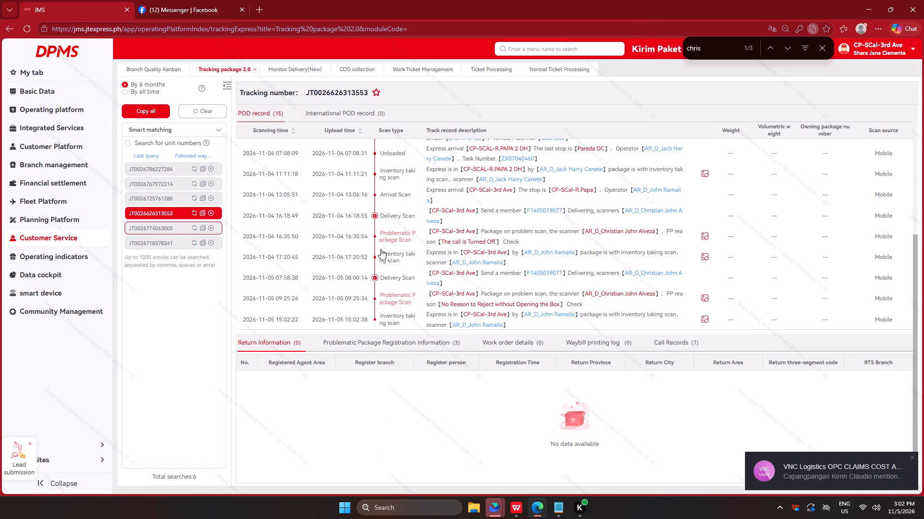
left_click(702, 297)
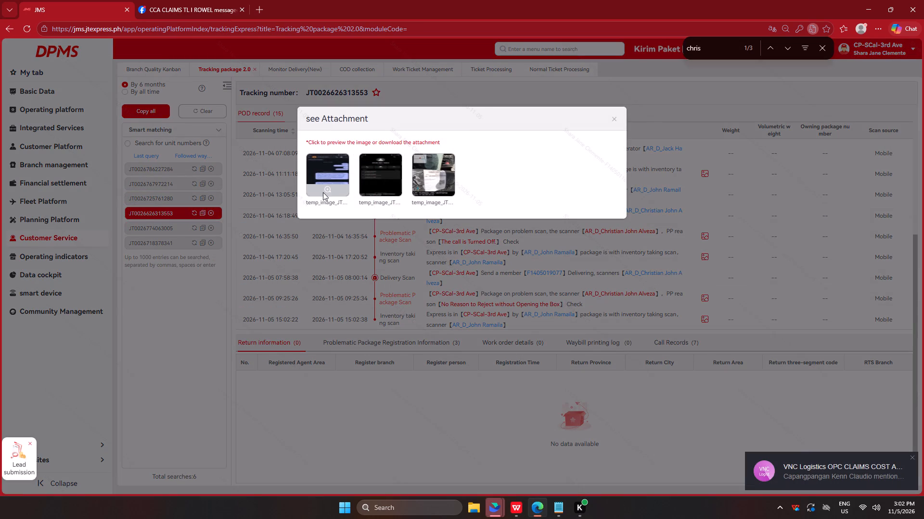
left_click(325, 189)
key("Right")
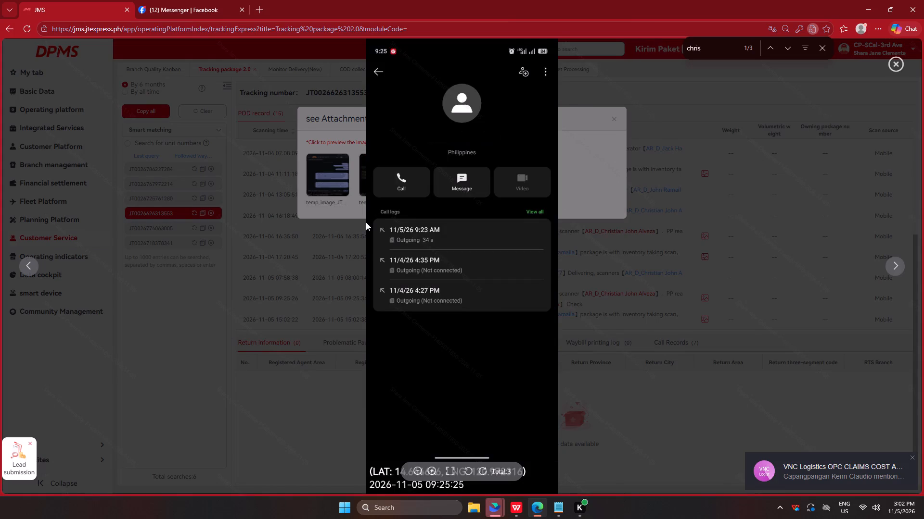
key("Right")
left_click(214, 261)
left_click(219, 260)
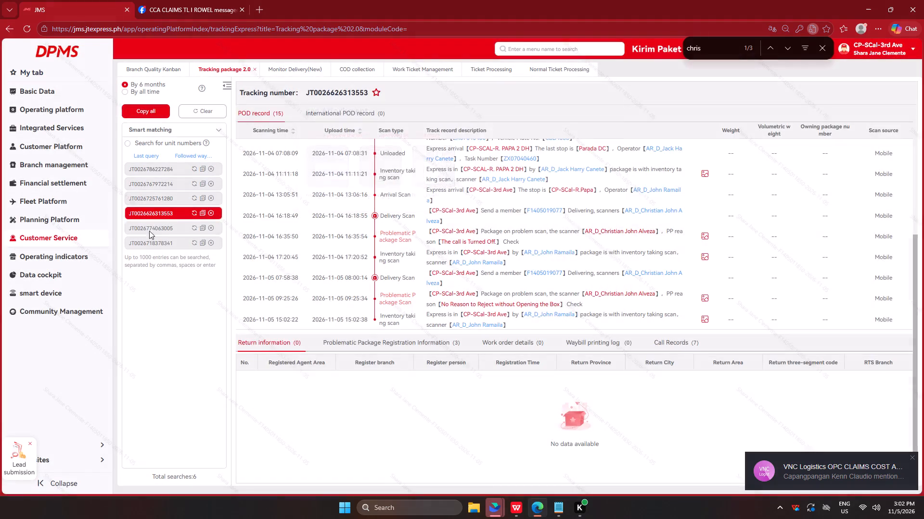
left_click(147, 226)
scroll(539, 197, "down", 1)
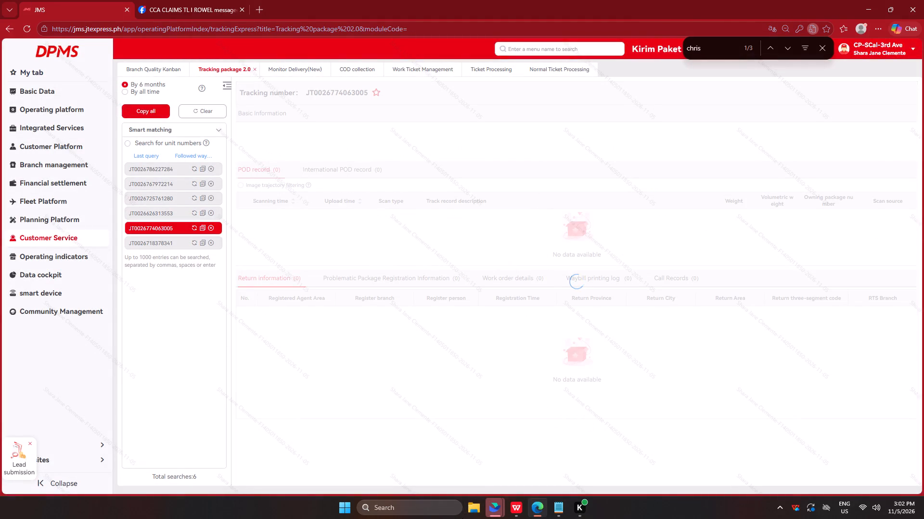
key("alt+Tab")
left_click(299, 241)
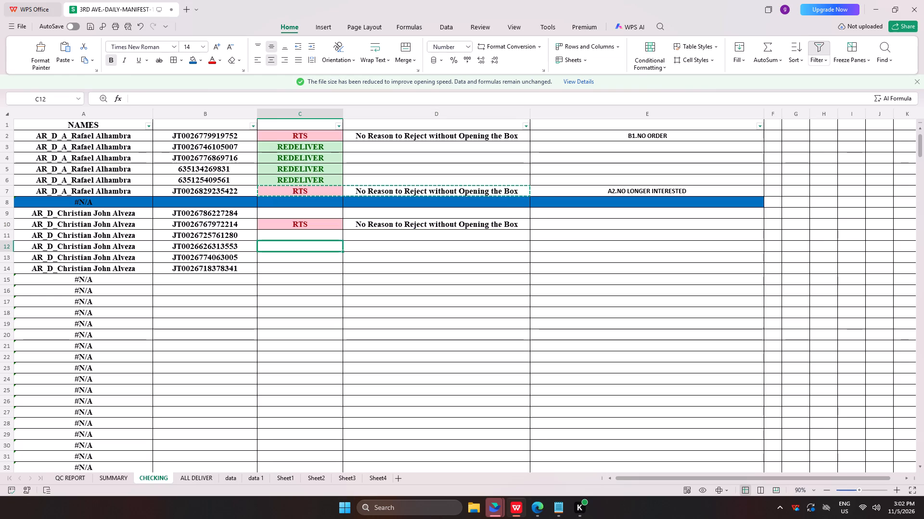
key("ctrl+v")
key("alt+Tab")
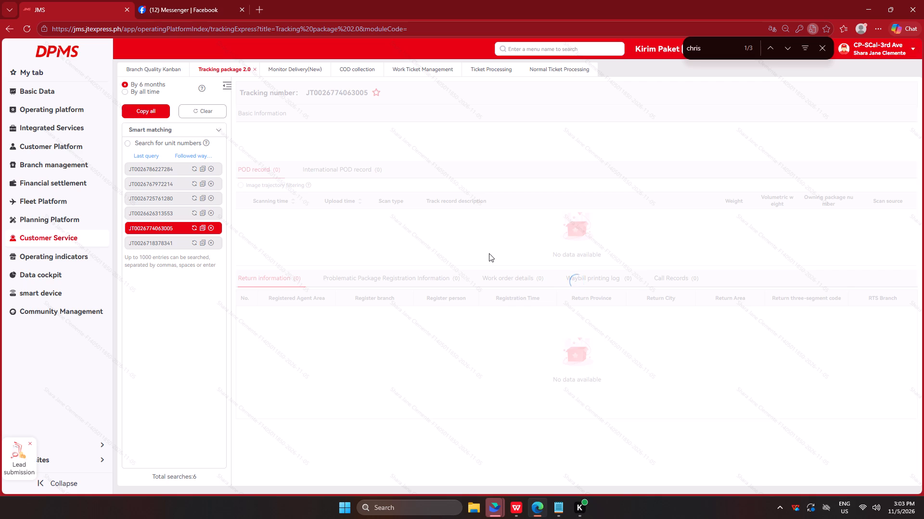
left_click(154, 246)
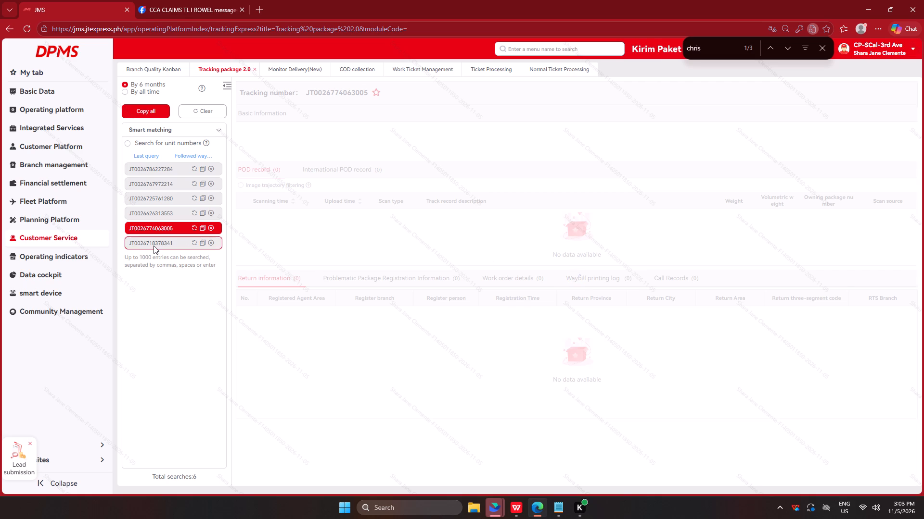
left_click(137, 226)
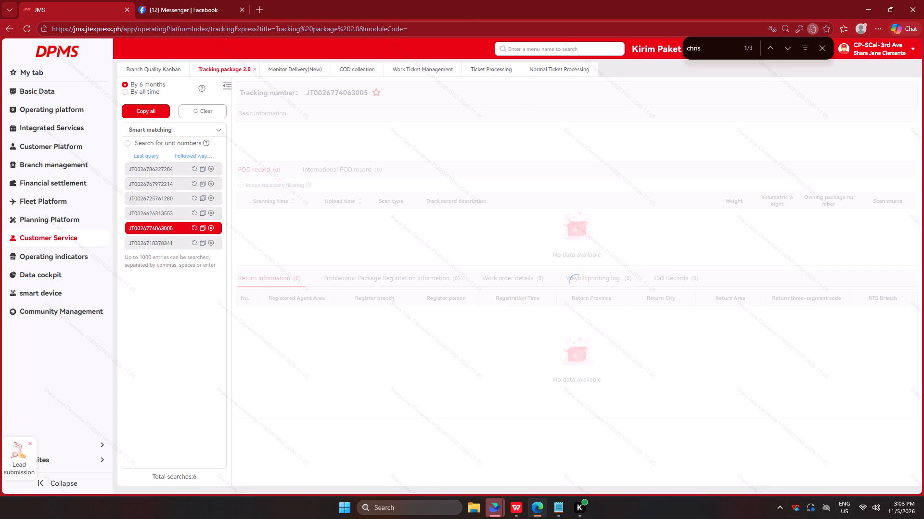
left_click(693, 355)
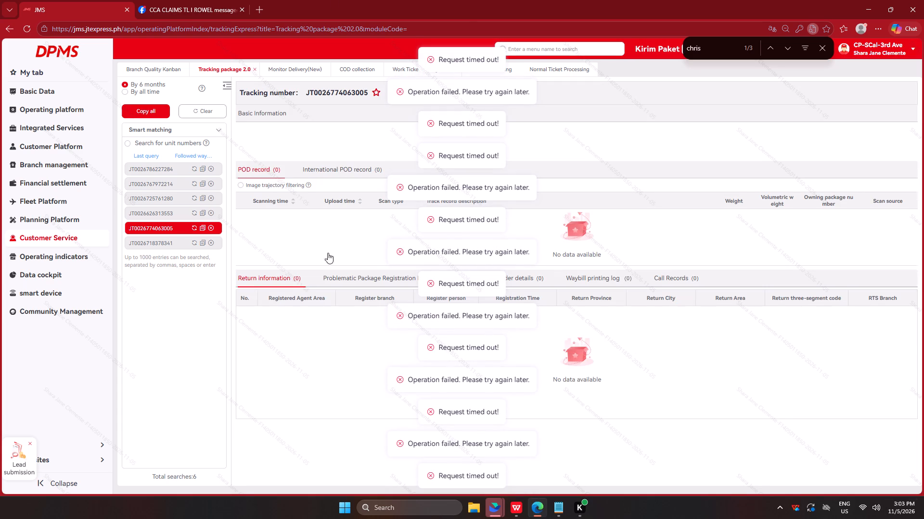
left_click(196, 226)
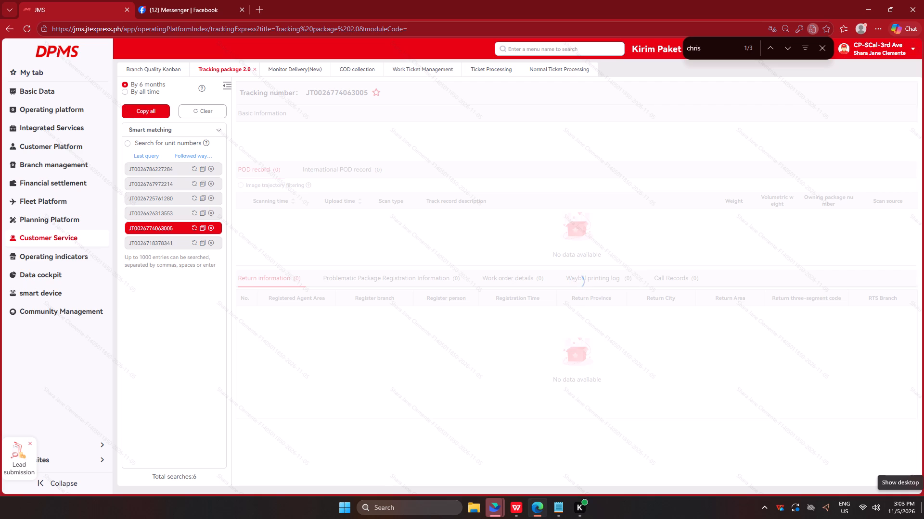
left_click(299, 315)
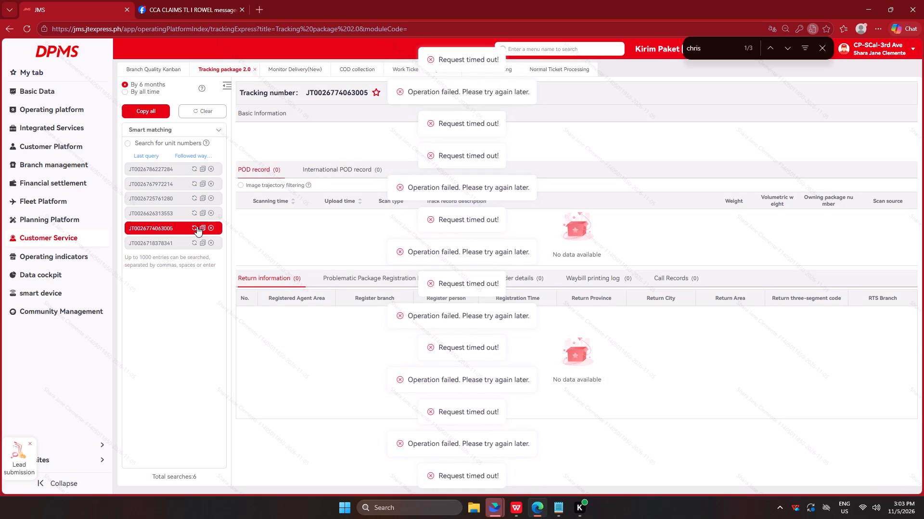
left_click(192, 228)
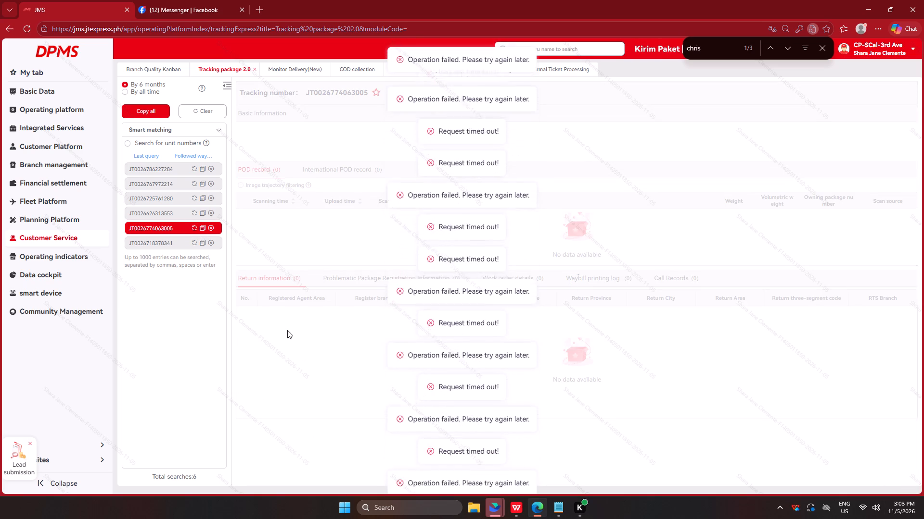
left_click(296, 325)
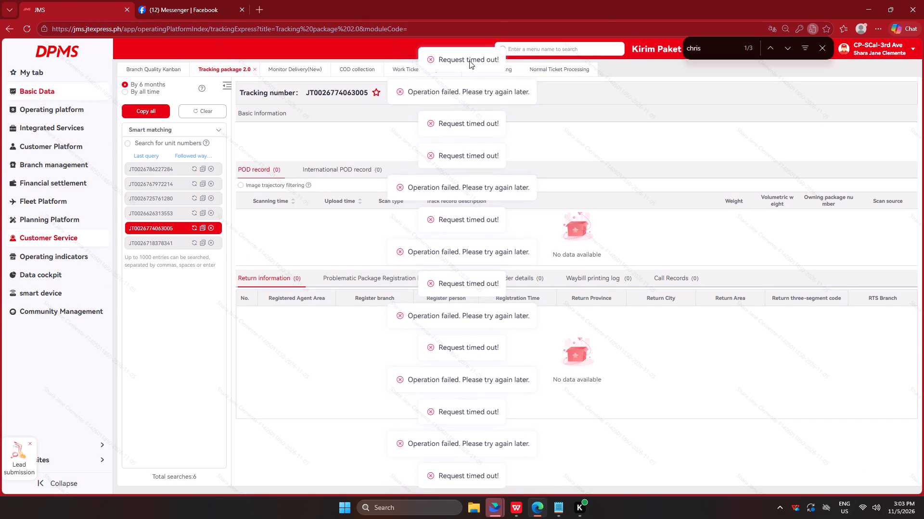
left_click(295, 344)
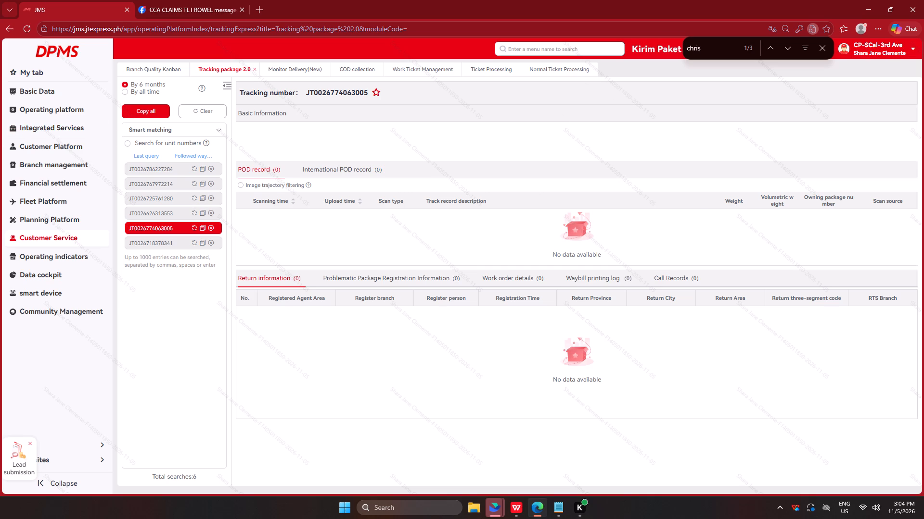
left_click(195, 228)
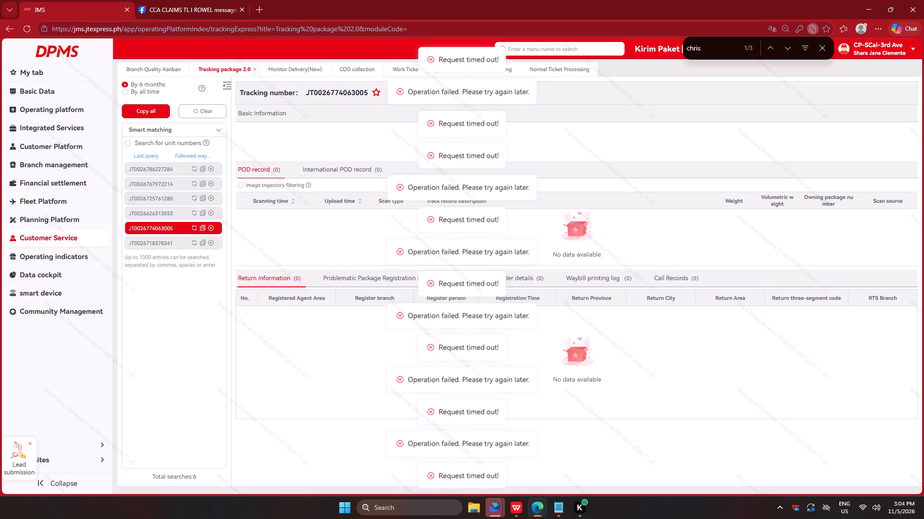
left_click(318, 330)
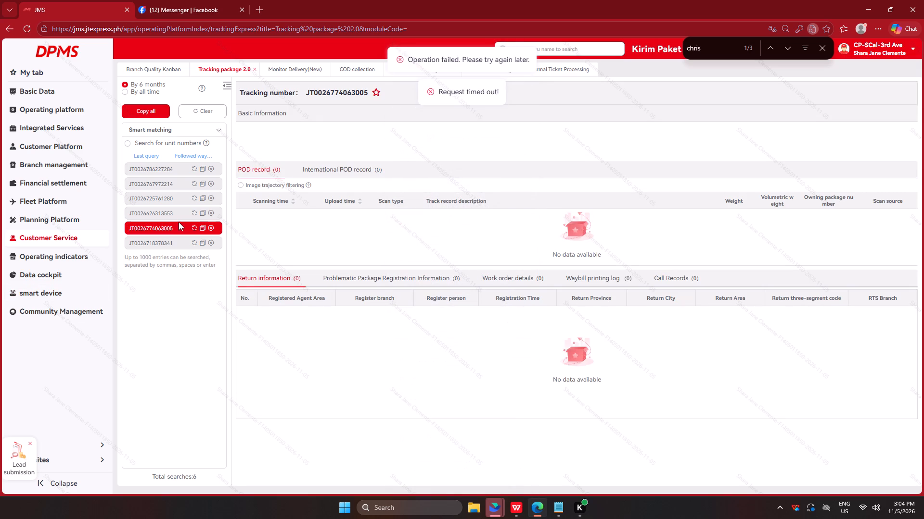
left_click(153, 238)
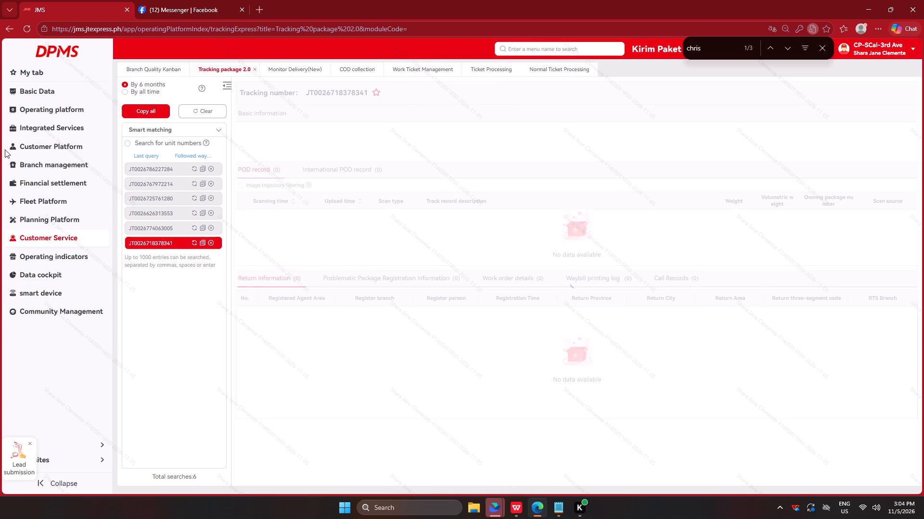
left_click(133, 223)
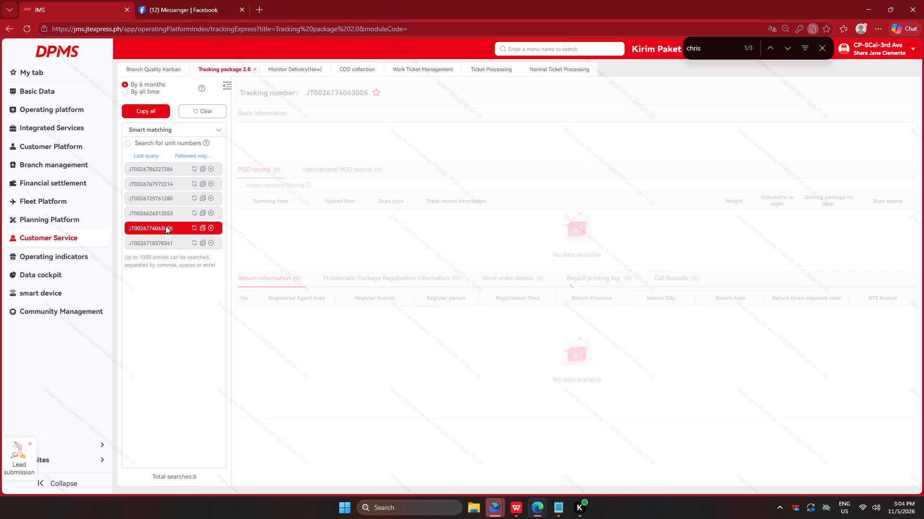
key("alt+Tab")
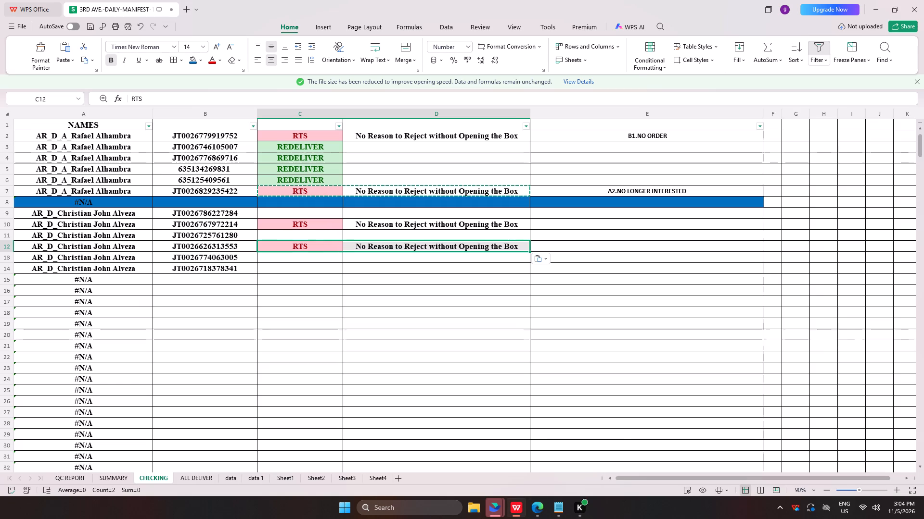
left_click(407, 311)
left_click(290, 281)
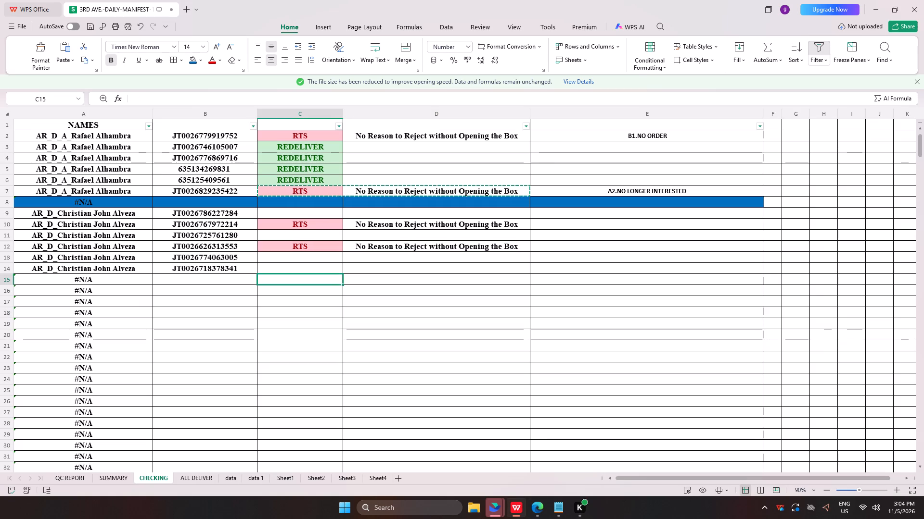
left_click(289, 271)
key("alt+Tab")
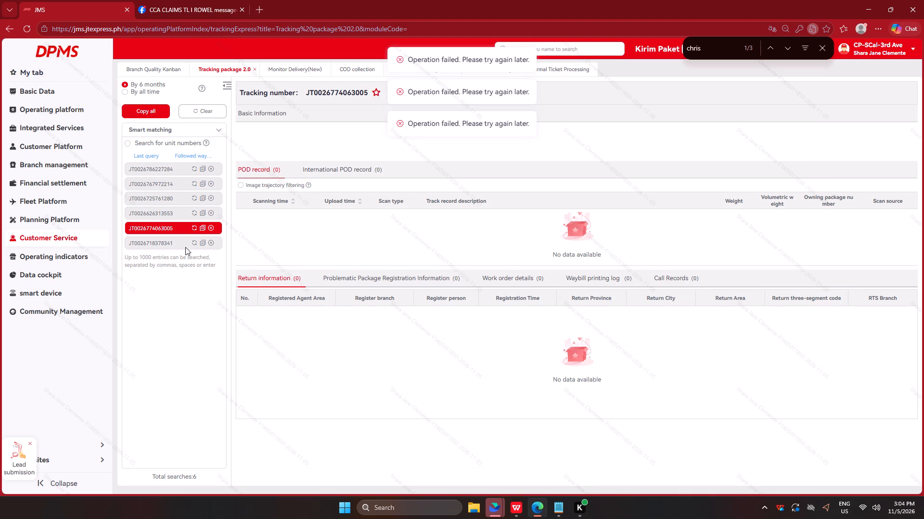
left_click(186, 252)
left_click(169, 243)
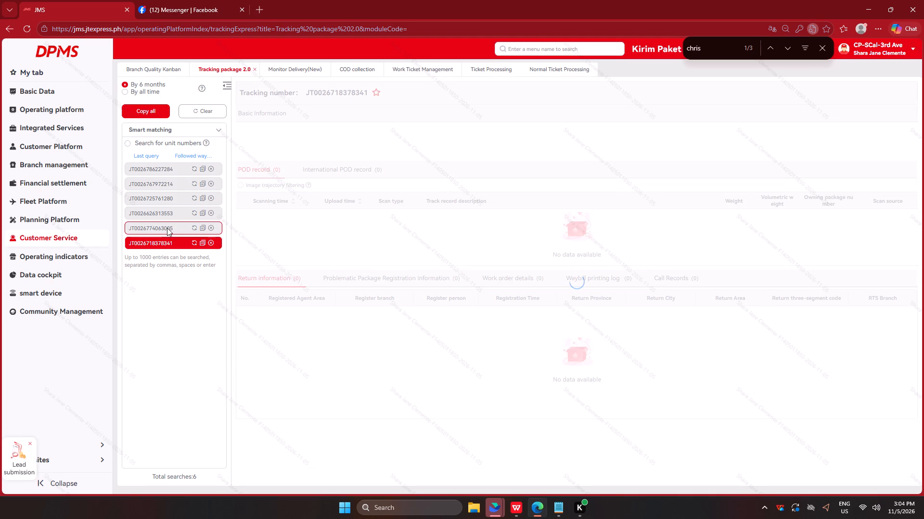
left_click(170, 227)
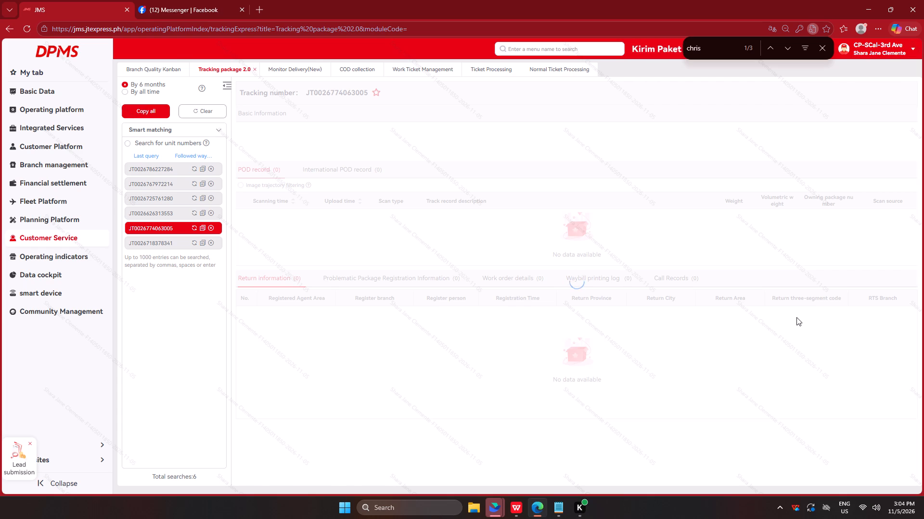
key("alt+Tab")
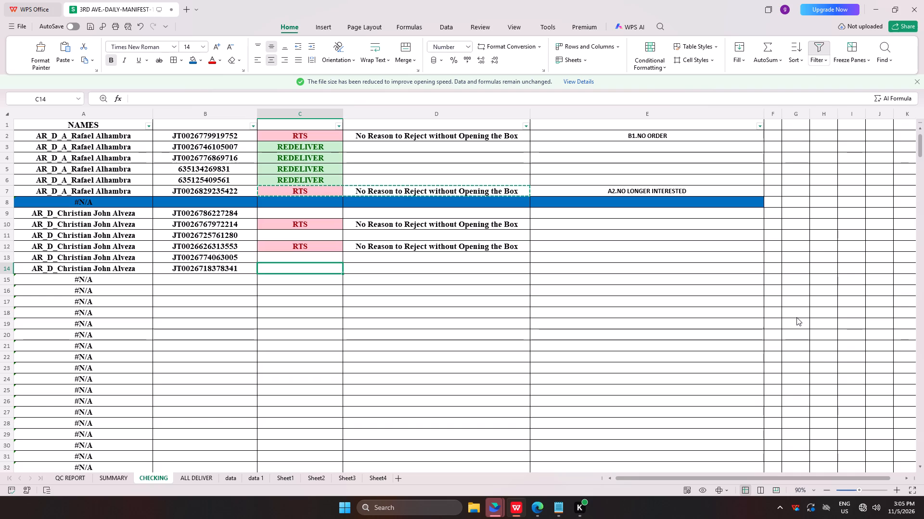
Check the computer's Wi-Fi connection and the available networks.
left_click(866, 514)
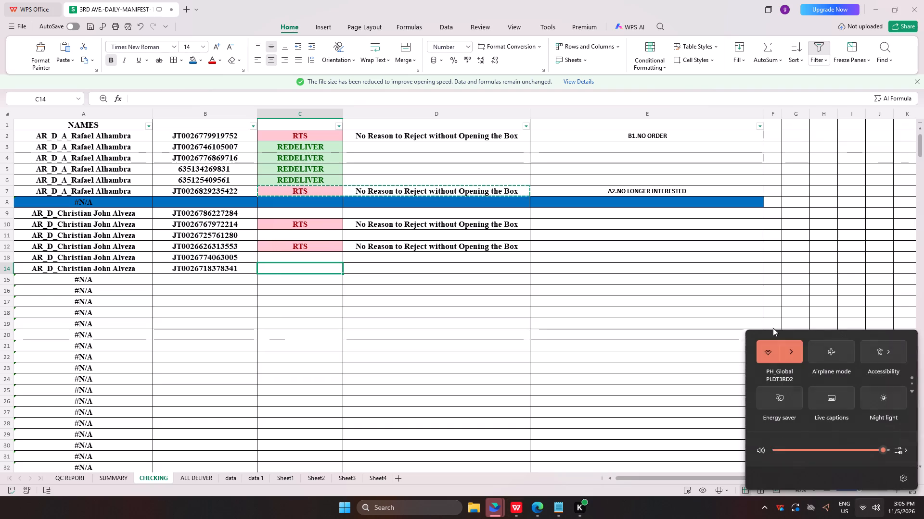
left_click(787, 355)
left_click(797, 354)
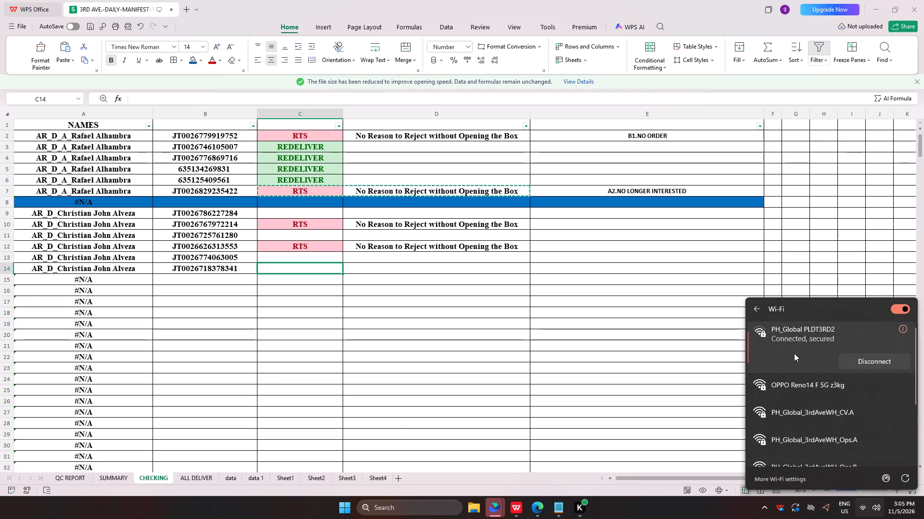
left_click(570, 342)
key("alt+Tab")
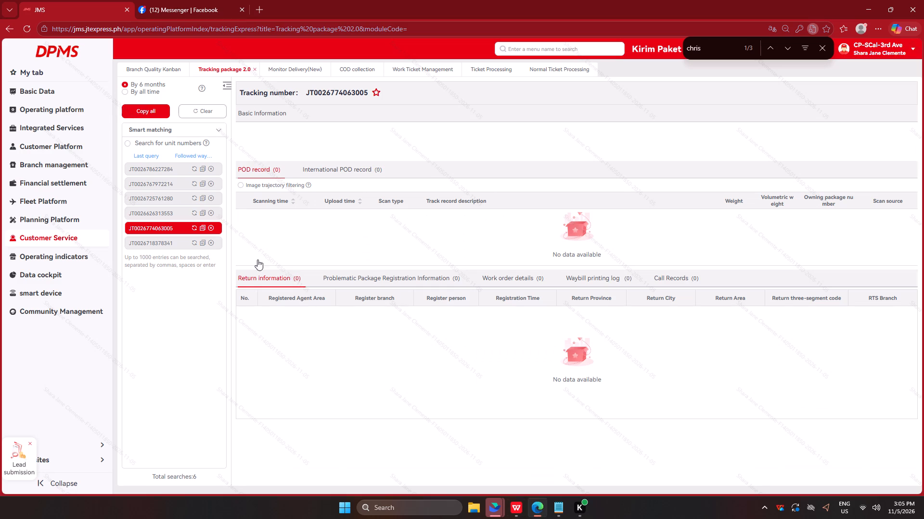
left_click(195, 226)
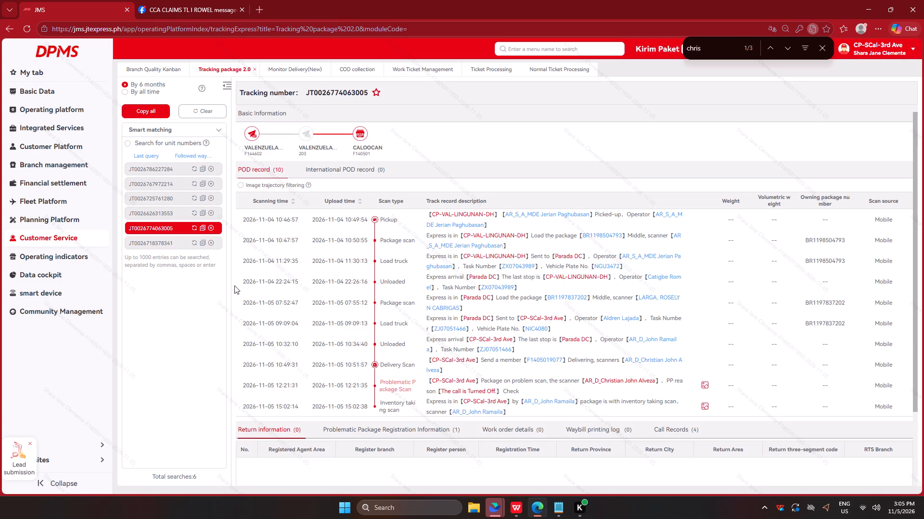
left_click(150, 244)
scroll(597, 267, "down", 6)
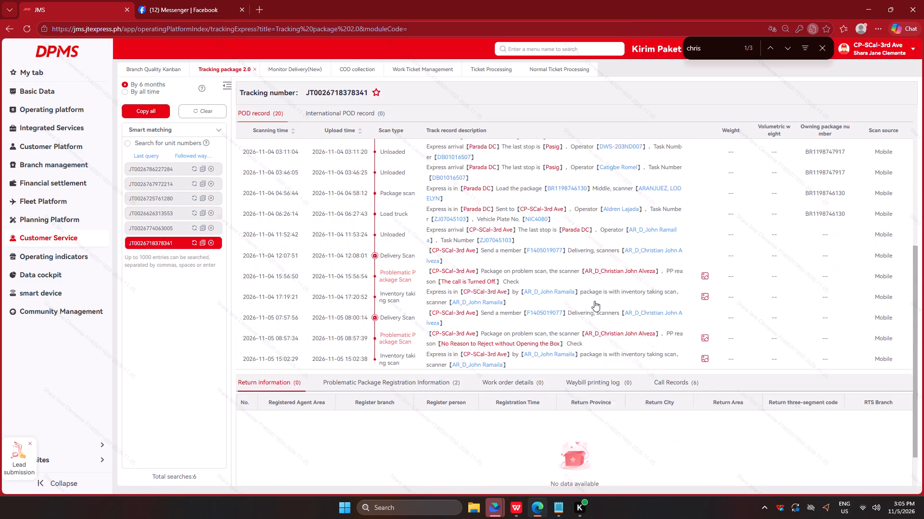
key("alt+Tab")
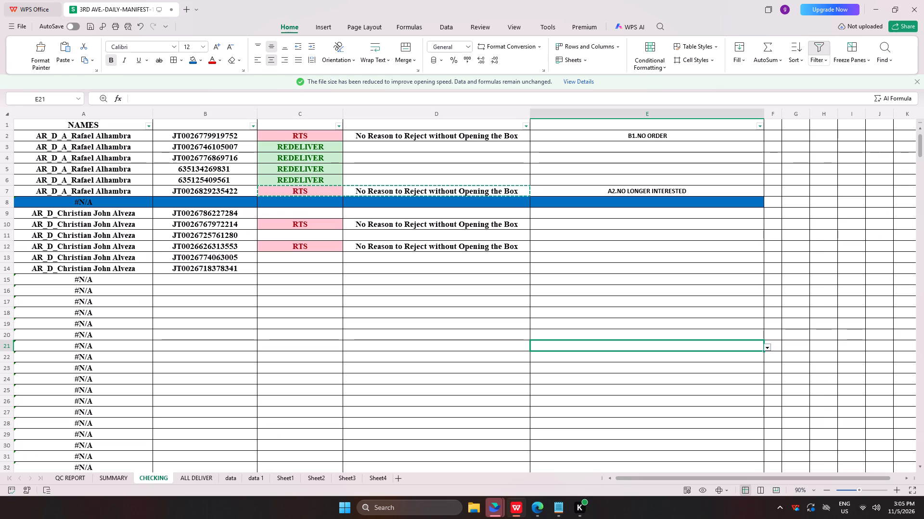
left_click(276, 266)
key("ctrl+v")
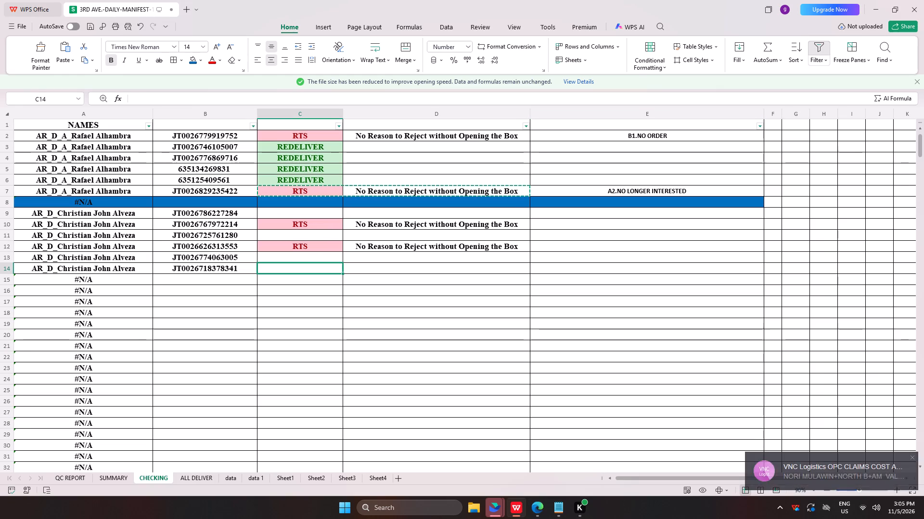
left_click(409, 305)
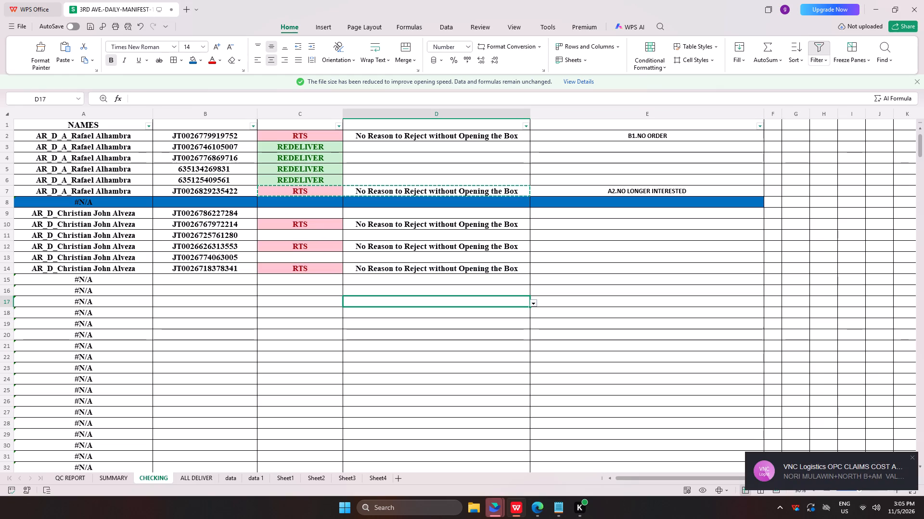
left_click(611, 273)
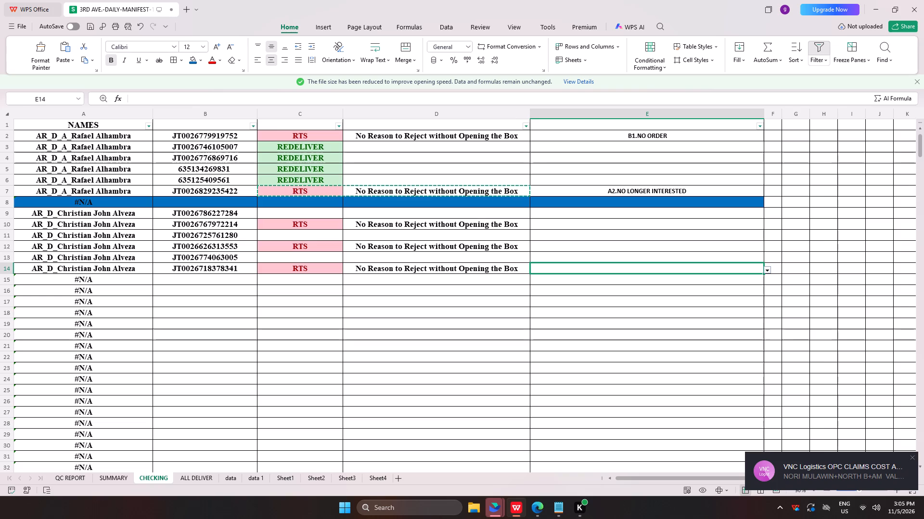
type("no")
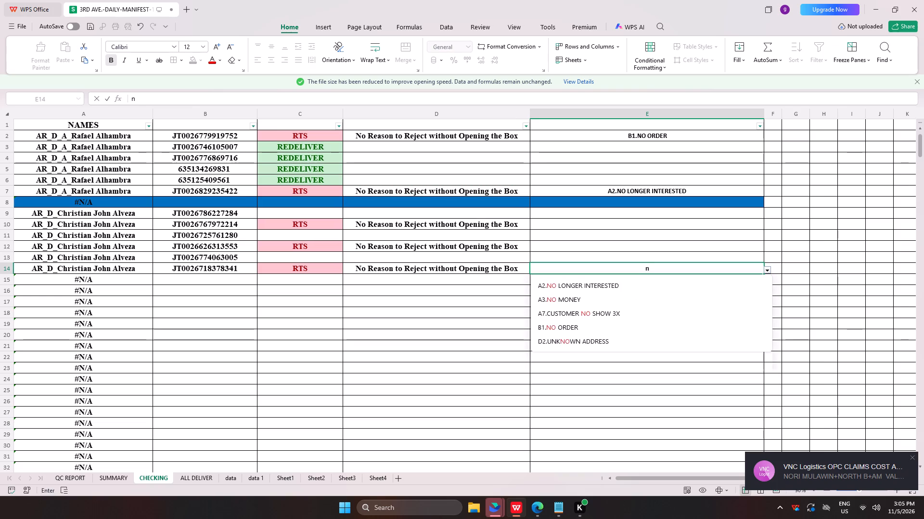
left_click(598, 329)
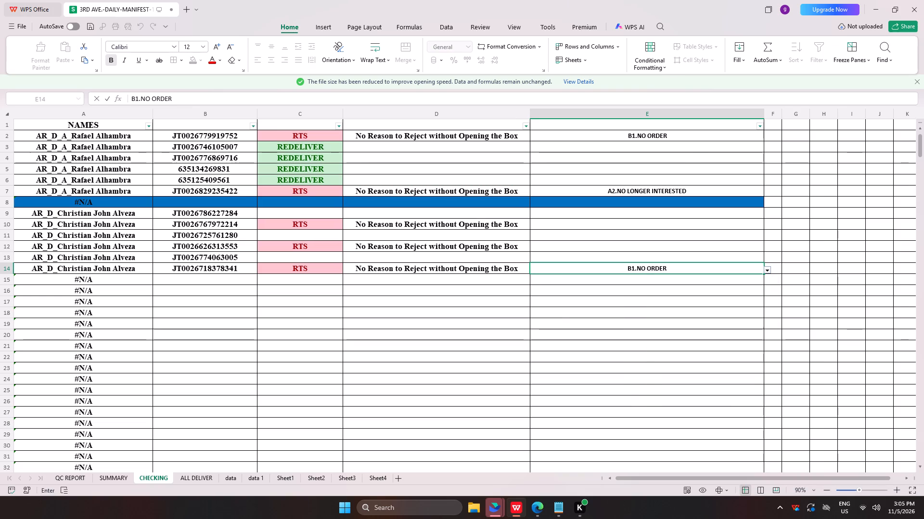
left_click(566, 219)
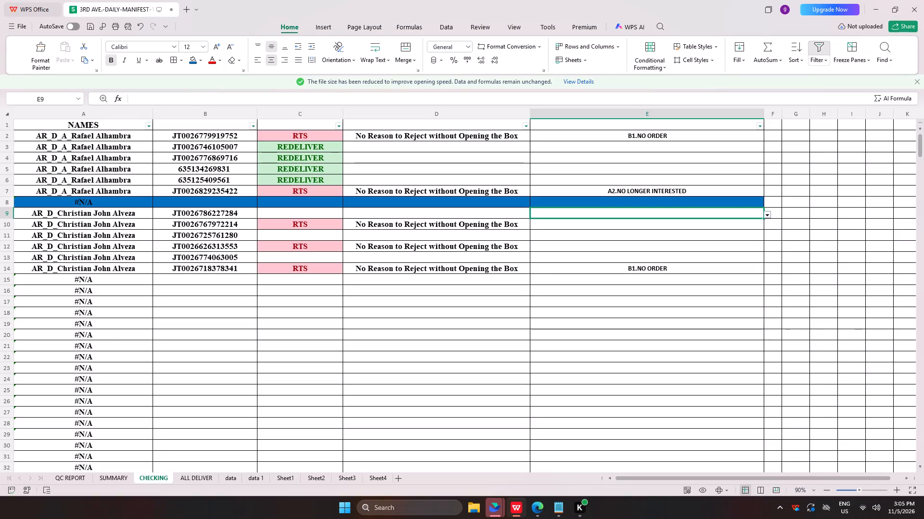
left_click(587, 229)
type("no")
left_click(560, 242)
left_click(557, 253)
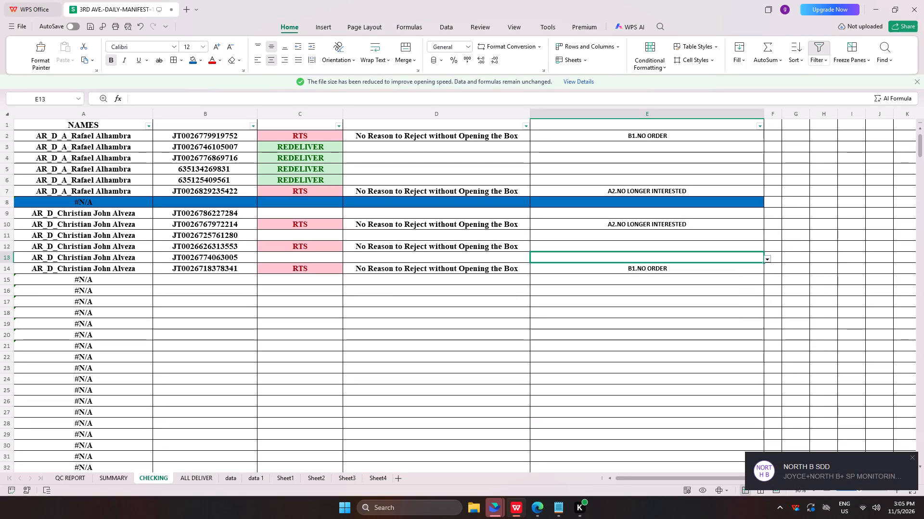
left_click(558, 250)
type("no")
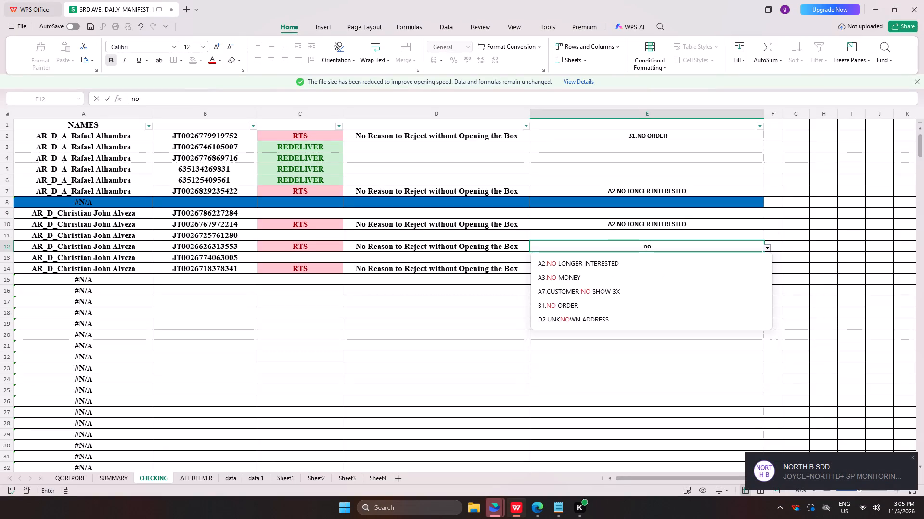
left_click(585, 278)
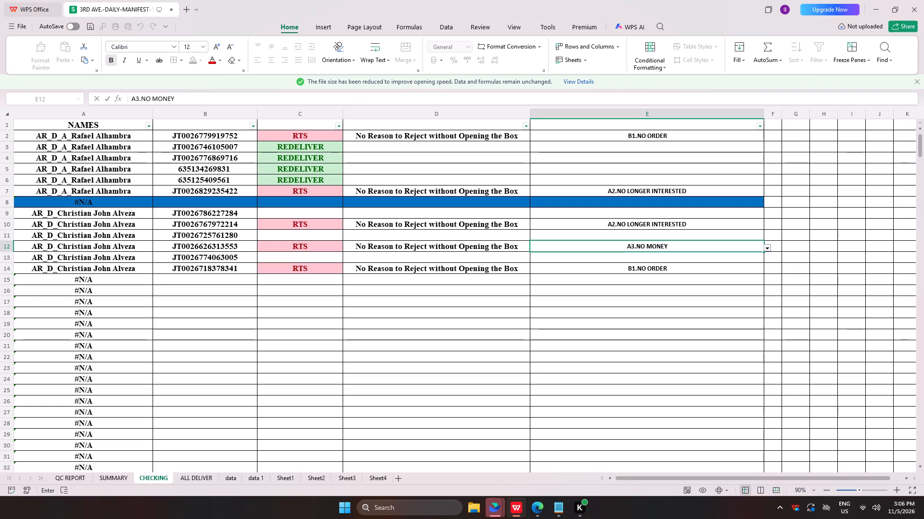
Fill row 15 from column A to E with the same blue as the row 8 separator.
left_click_drag(50, 279, 607, 284)
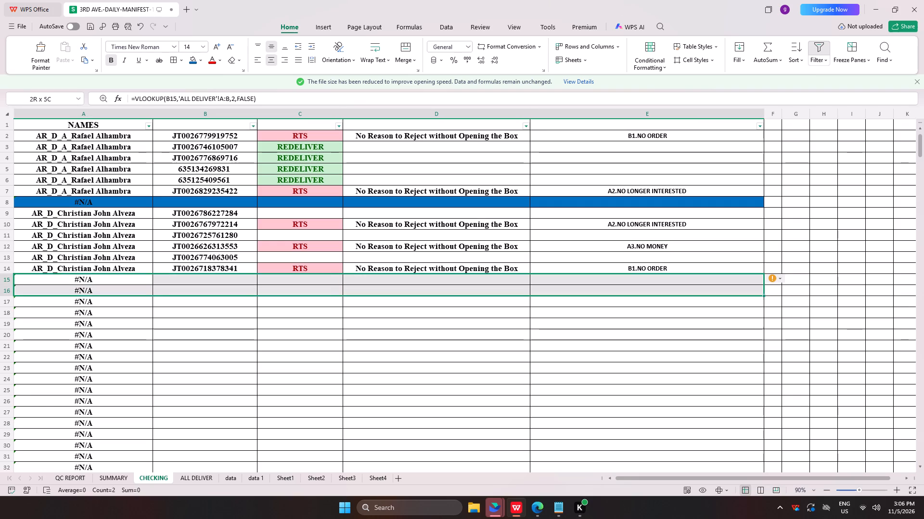
left_click_drag(607, 284, 663, 275)
left_click(190, 64)
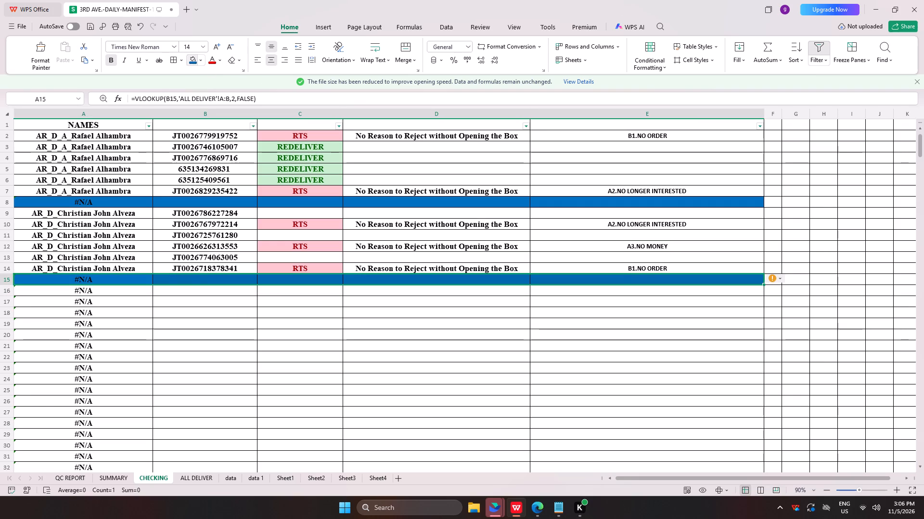
left_click(311, 178)
key("ctrl+c")
left_click(317, 214, "ctrl")
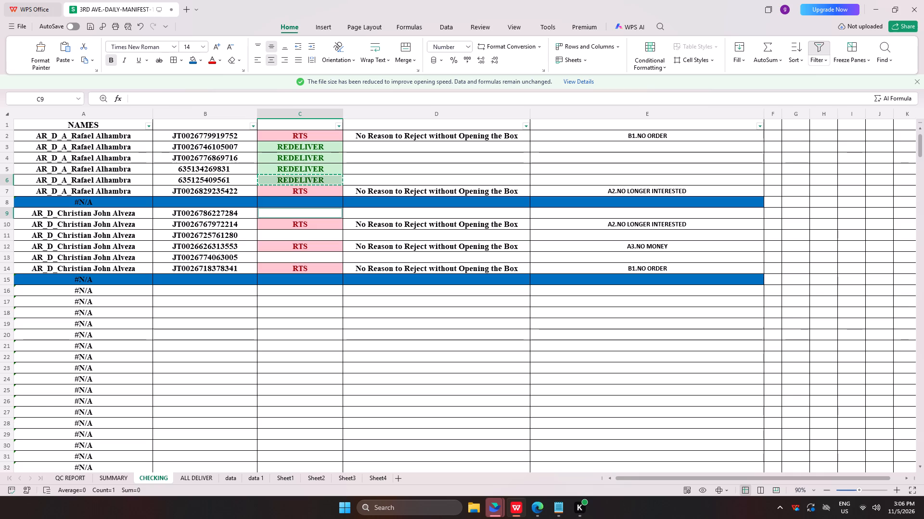
left_click(308, 236, "ctrl")
left_click(305, 260, "ctrl")
key("ctrl+v")
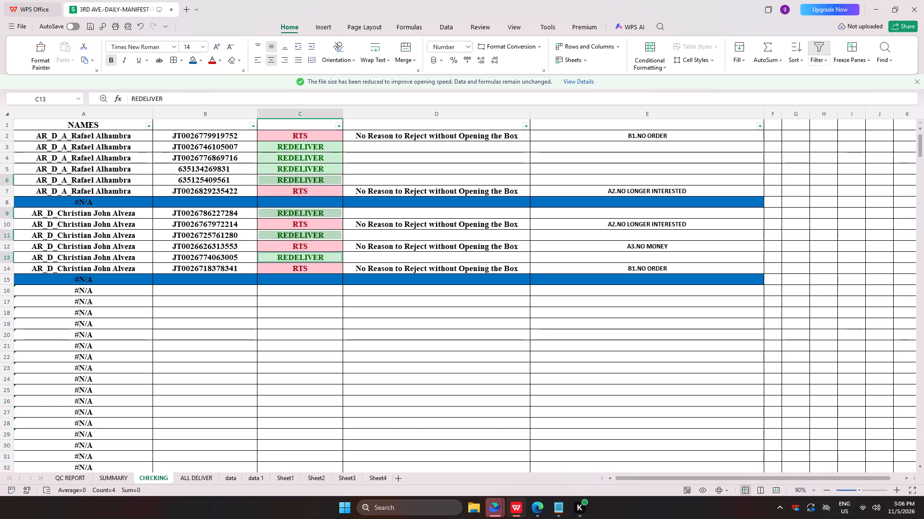
In the JMS delivery monitor summary, find the courier matching "oreso", refresh the data and open that courier's Currently Not POD parcels.
key("alt+Tab")
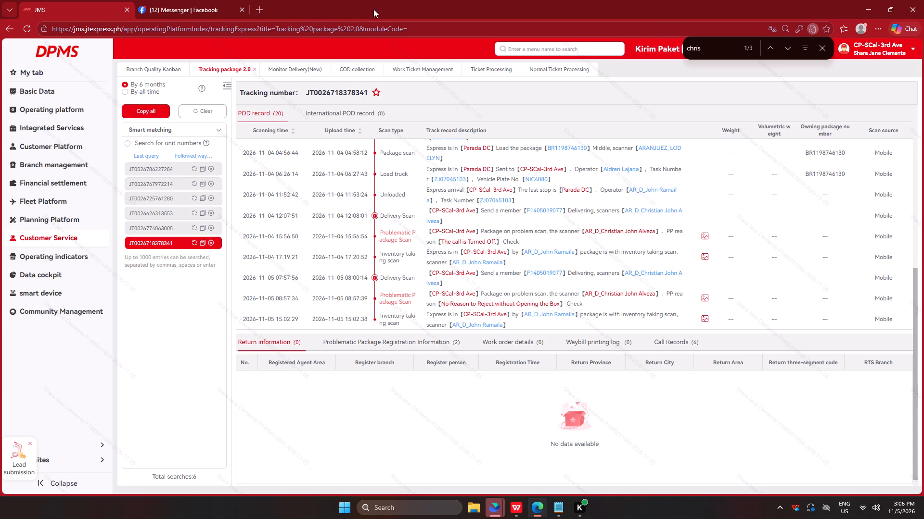
left_click(282, 75)
left_click(145, 82)
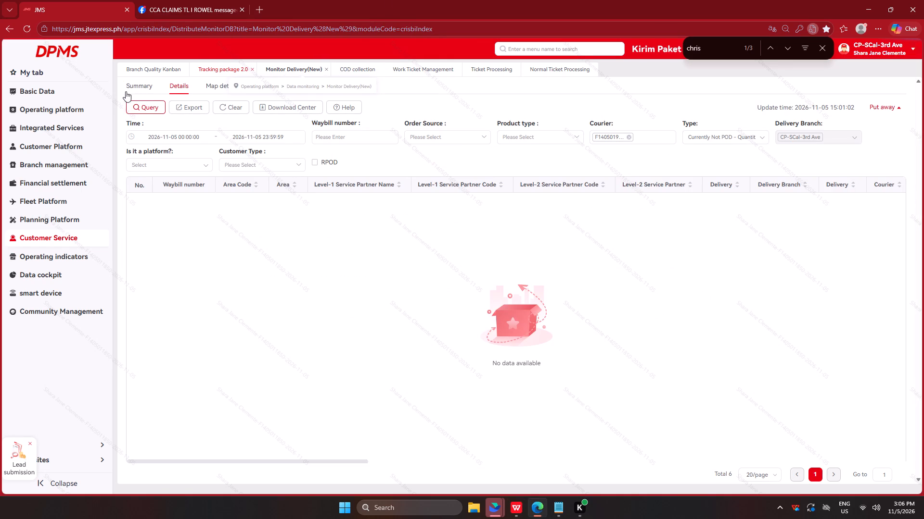
left_click(146, 88)
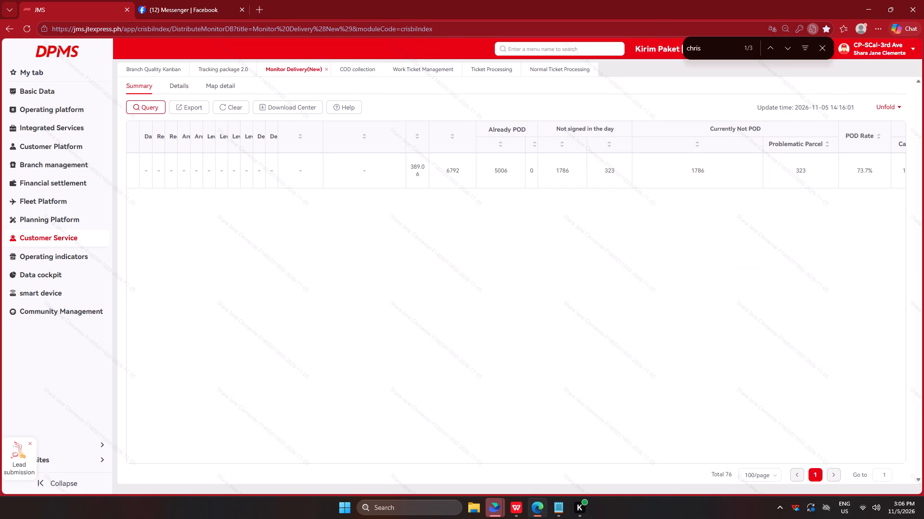
left_click_drag(709, 46, 669, 56)
type("oreso")
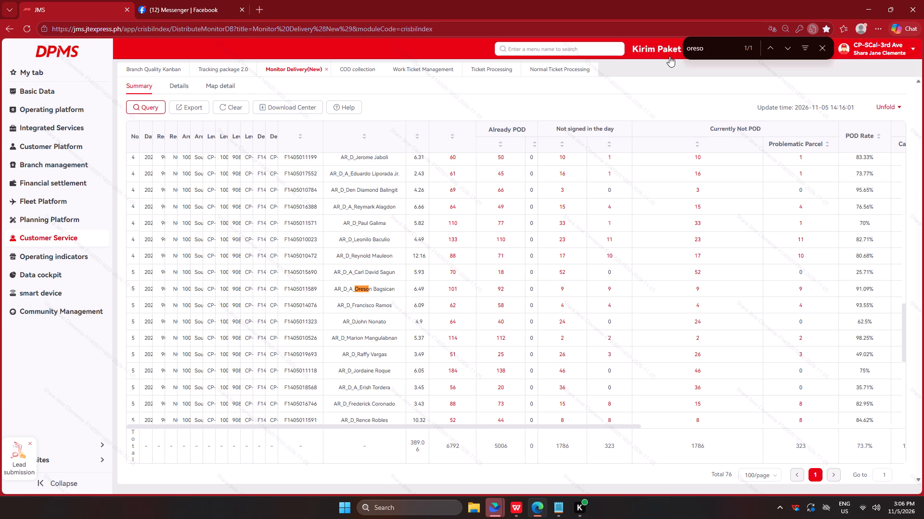
left_click(140, 104)
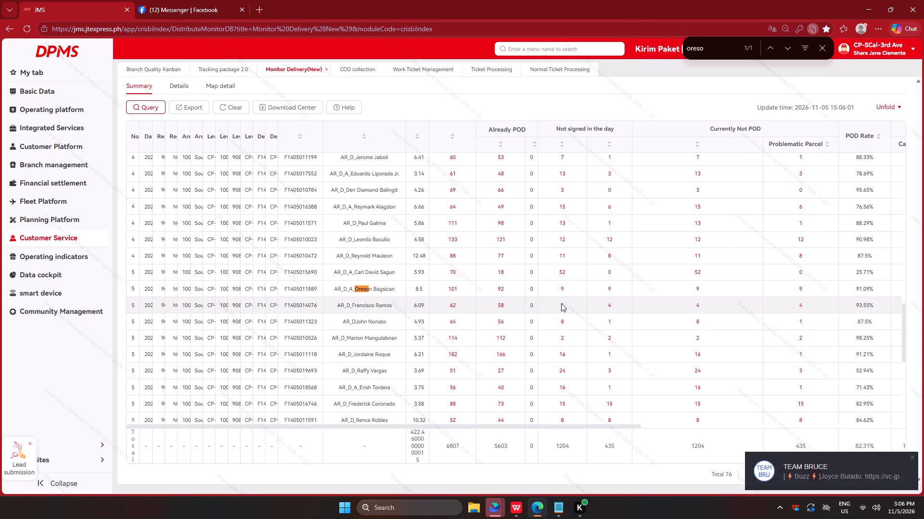
left_click(699, 289)
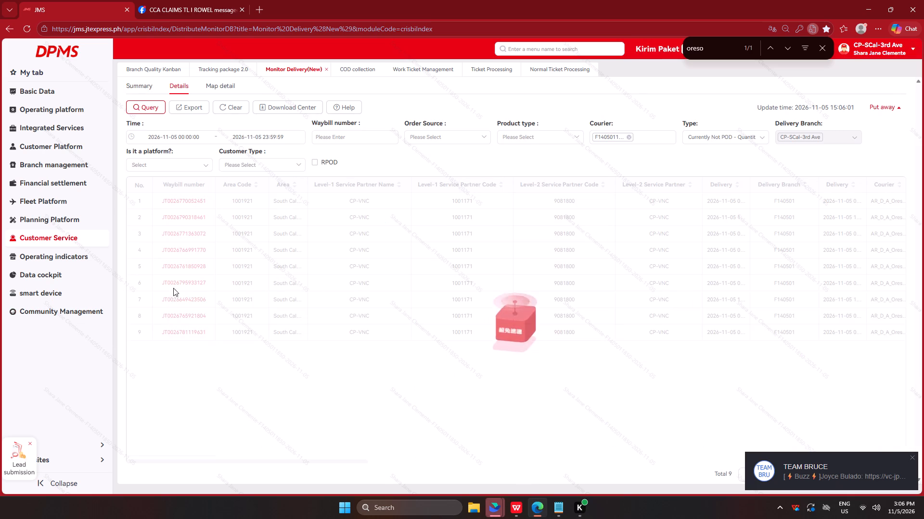
Capture the listed waybill numbers as text with Lark's Image to text and paste them into the CHECKING sheet from B16 down.
key("ctrl+shift+a")
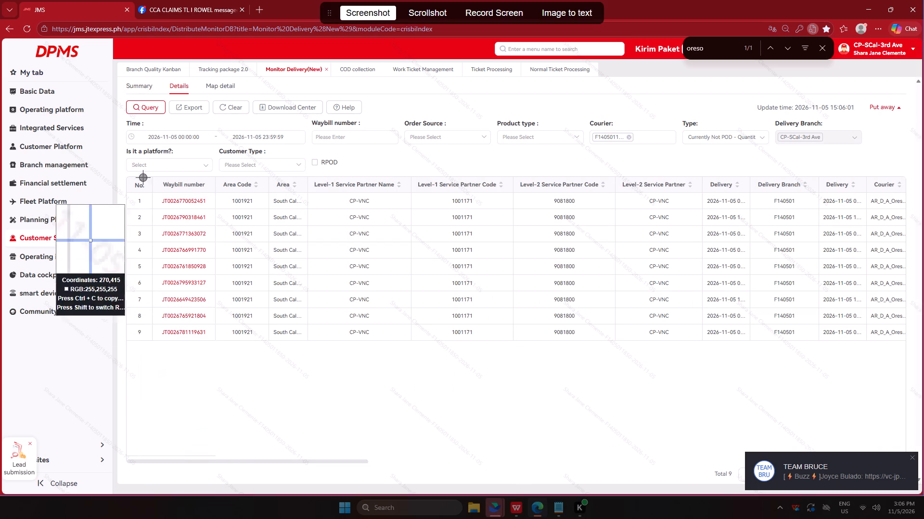
left_click_drag(155, 191, 217, 344)
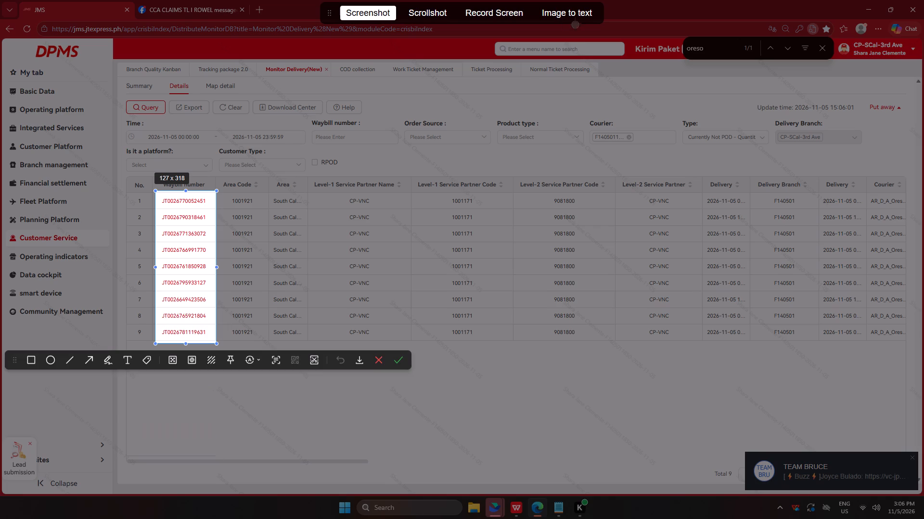
left_click(565, 19)
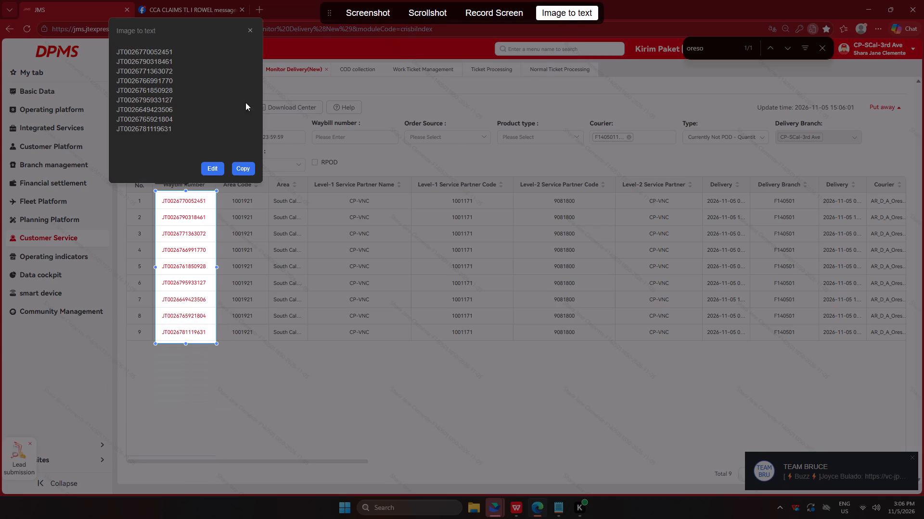
left_click(235, 174)
key("alt+Tab")
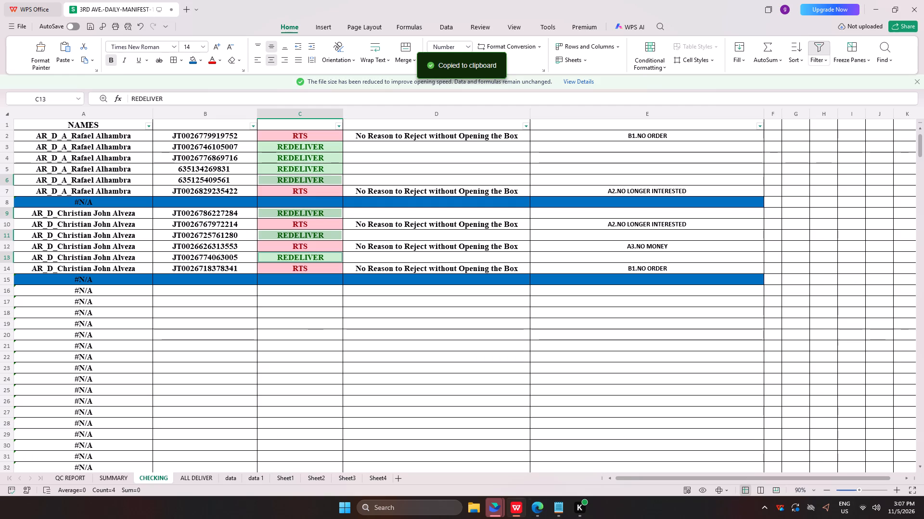
left_click(206, 279)
left_click(198, 293)
key("ctrl+v")
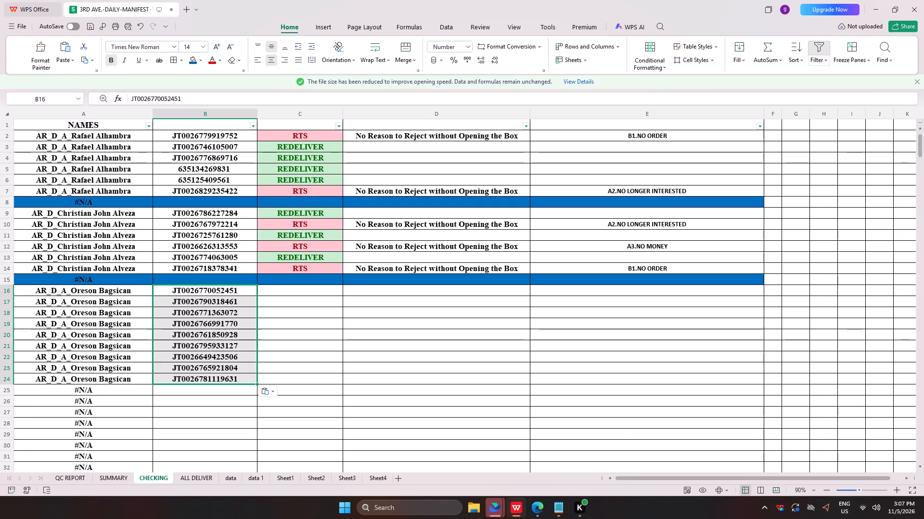
In JMS Tracking package 2.0, clear the previous waybills and query the newly copied ones.
key("alt+Tab")
left_click(219, 68)
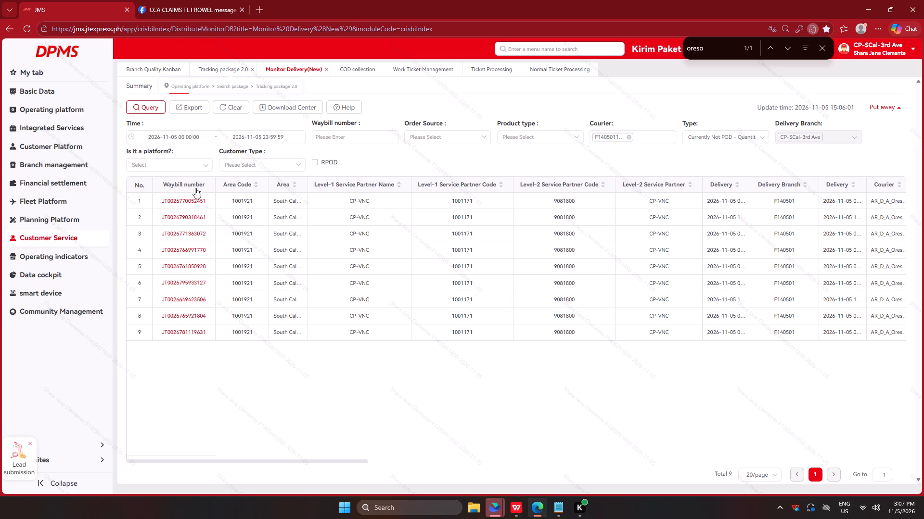
left_click(204, 104)
left_click_drag(173, 367, 179, 385)
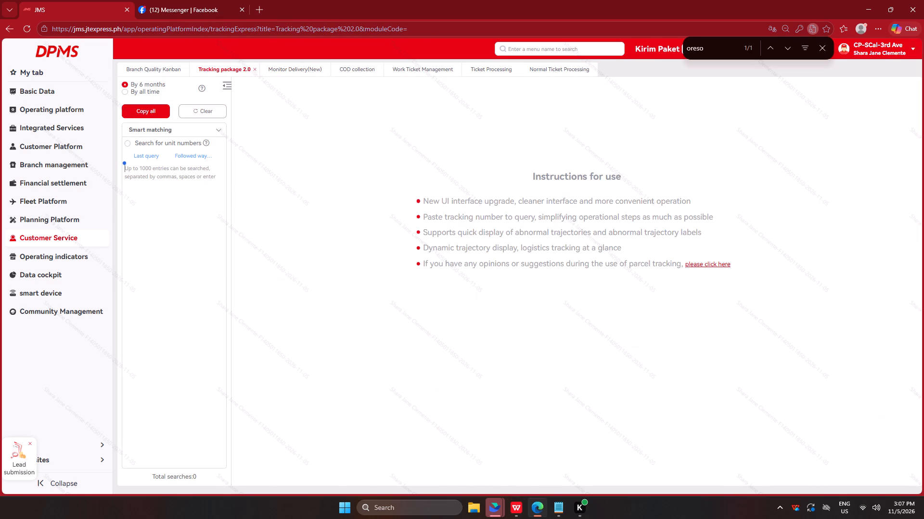
key("ctrl+v")
scroll(478, 292, "down", 6)
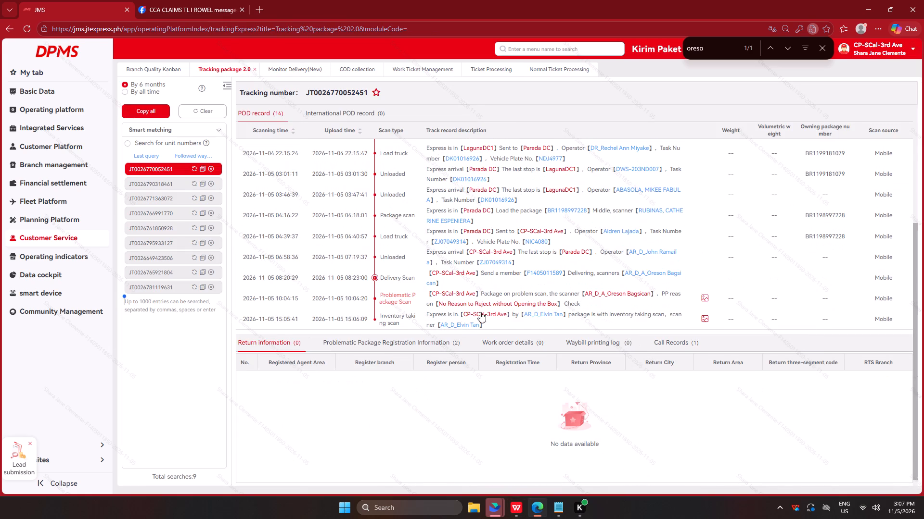
left_click(700, 300)
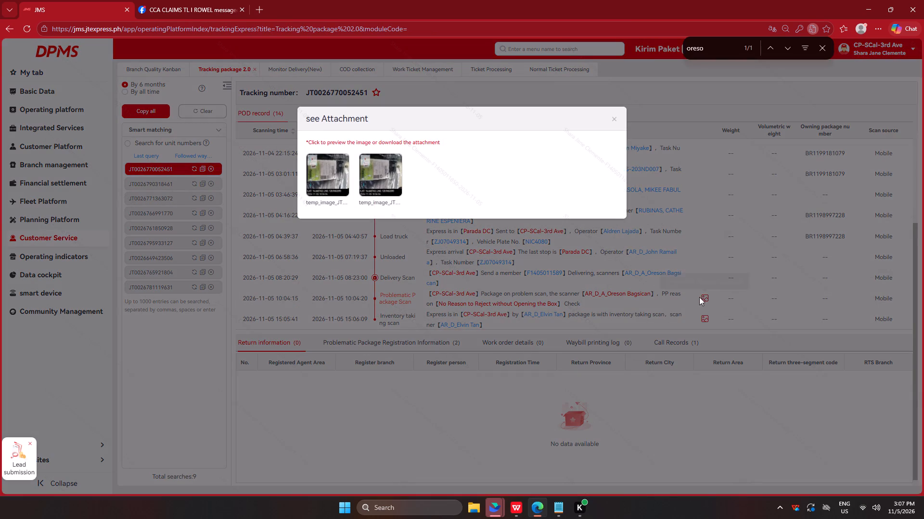
left_click(328, 189)
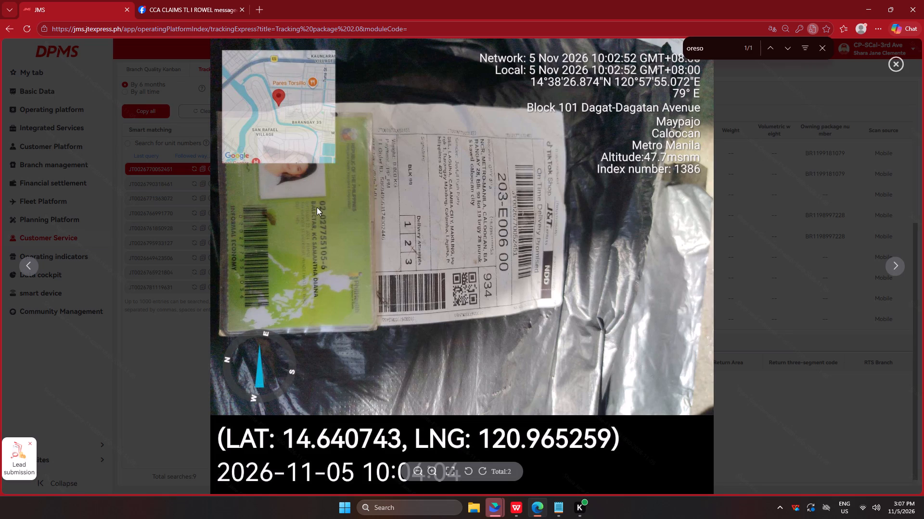
key("Right")
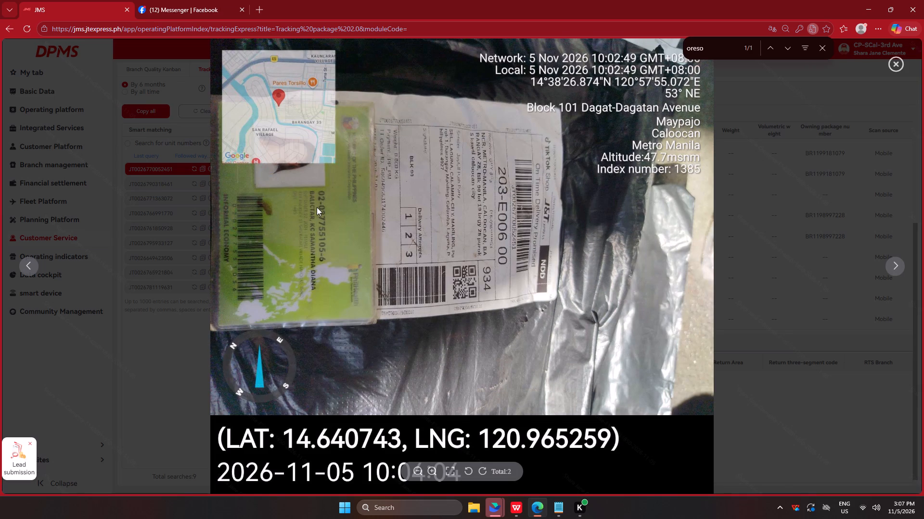
left_click(791, 212)
left_click(783, 209)
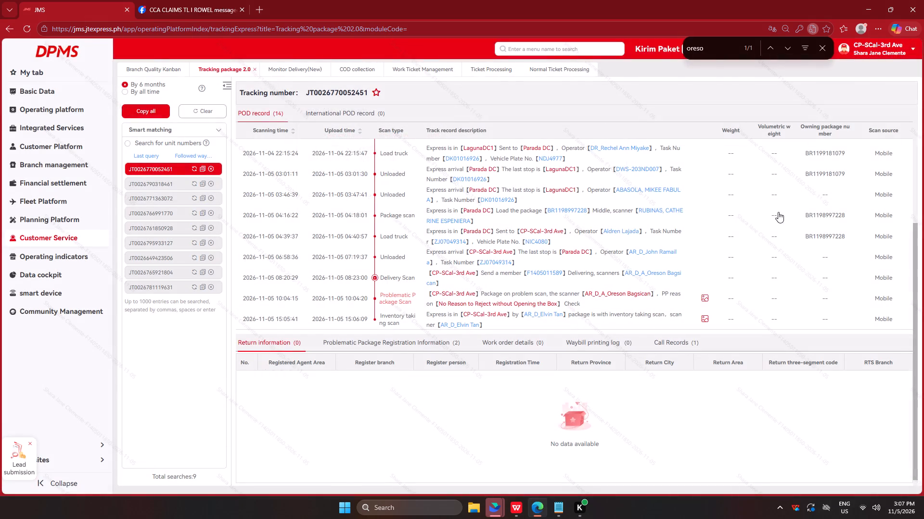
key("alt+Tab")
left_click_drag(299, 267, 446, 271)
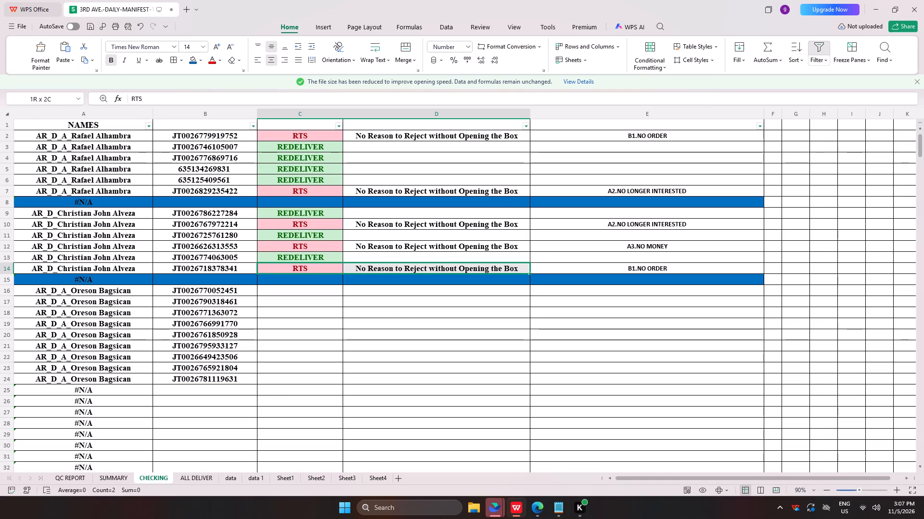
left_click_drag(446, 271, 447, 270)
key("ctrl+c")
left_click(297, 293)
key("ctrl+v")
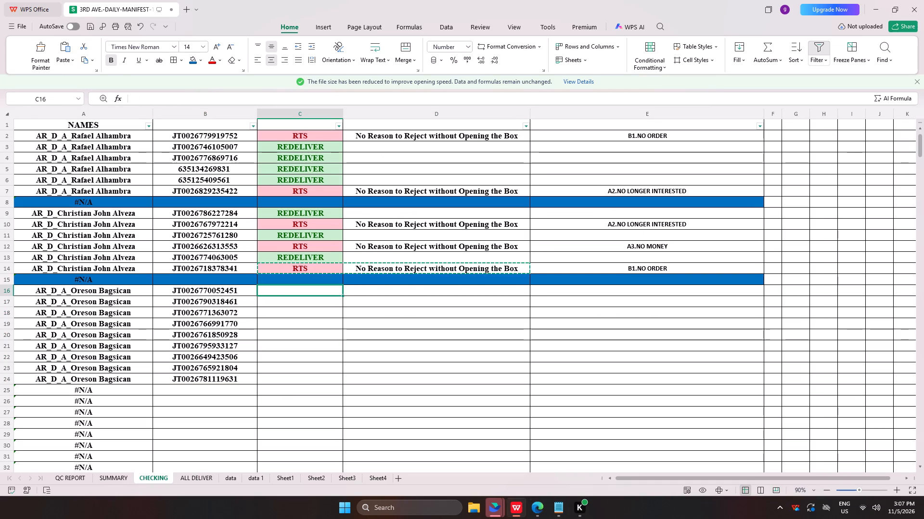
key("alt+Tab")
left_click(172, 182)
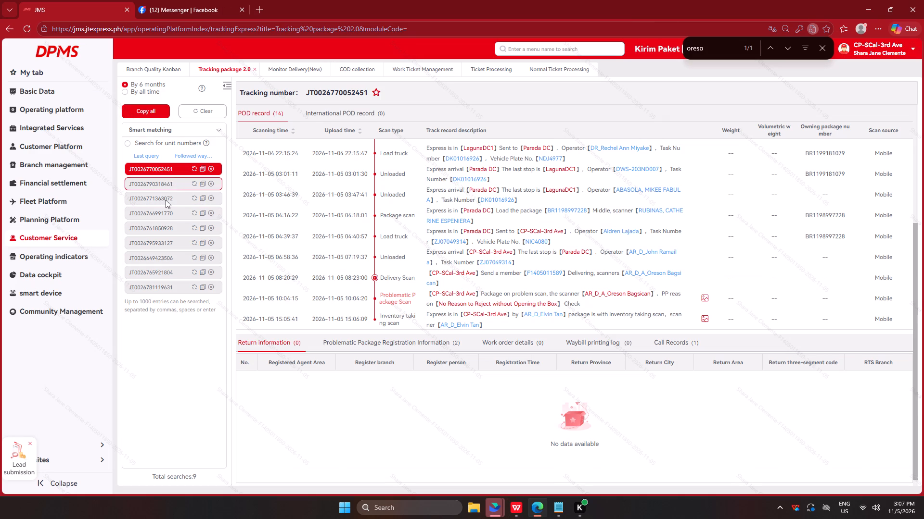
scroll(540, 249, "down", 2)
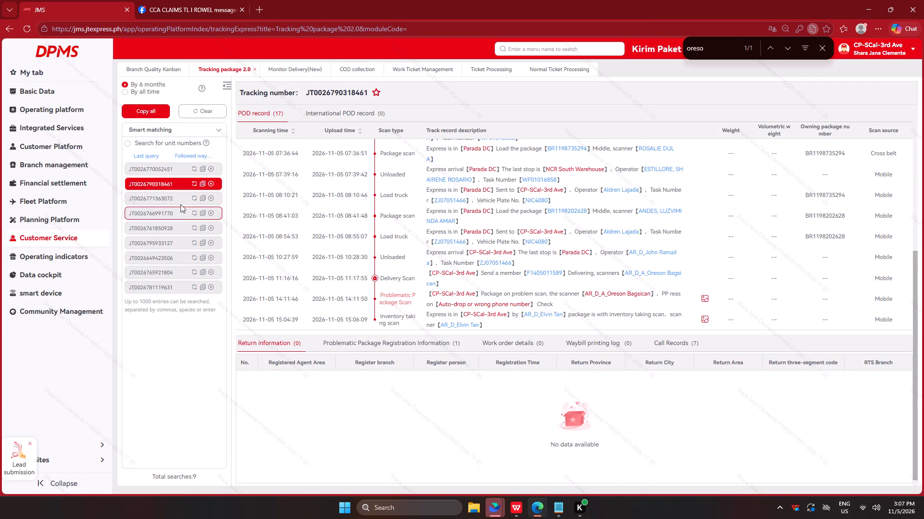
left_click(147, 197)
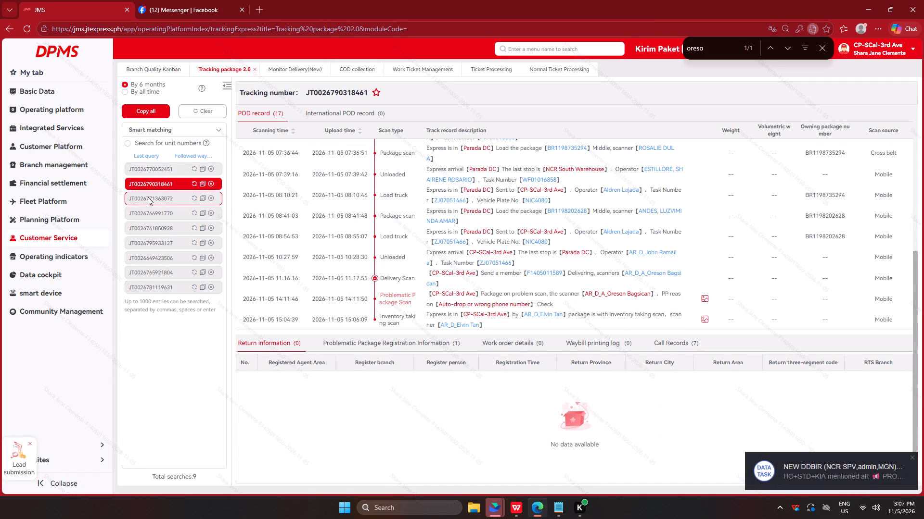
left_click(169, 215)
left_click(139, 222)
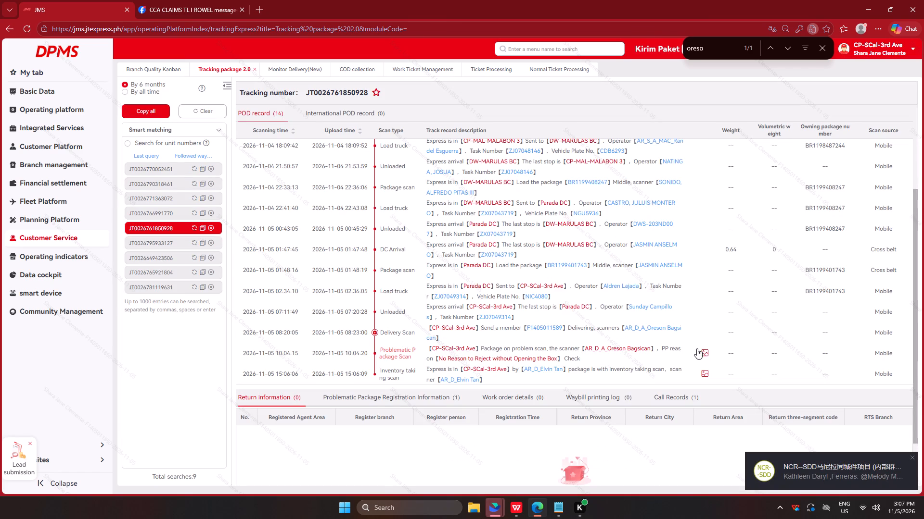
left_click(703, 350)
left_click(328, 190)
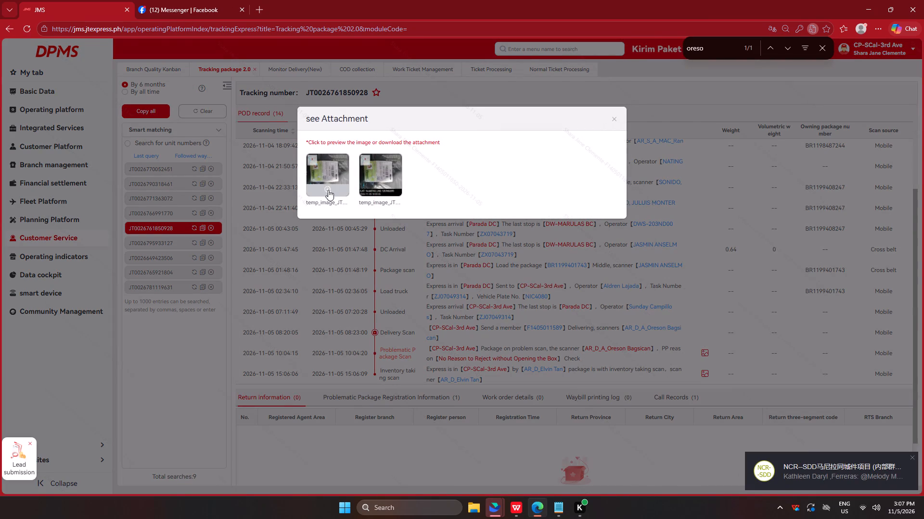
key("Right")
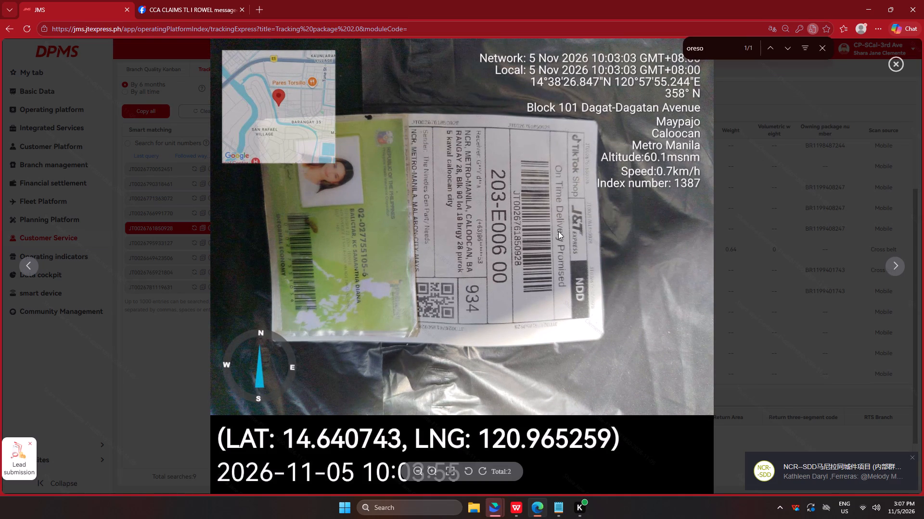
key("alt+Tab")
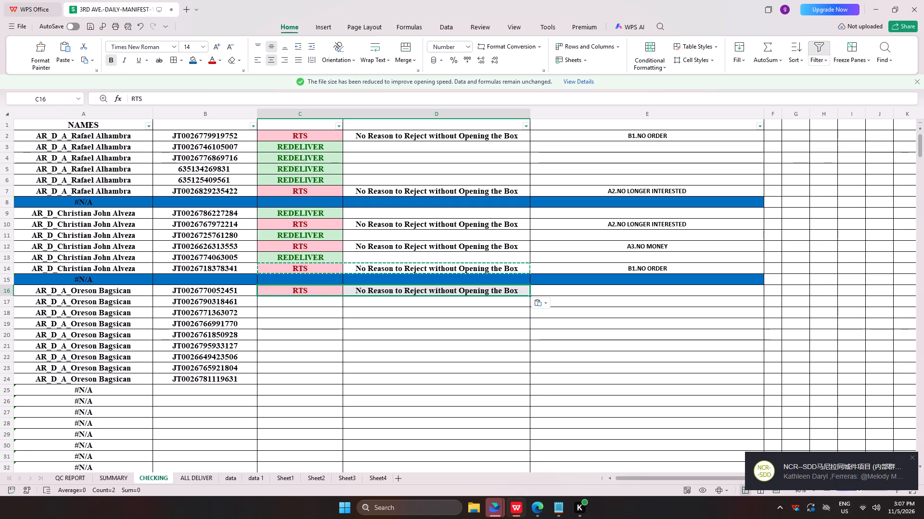
key("alt+Tab")
left_click(174, 321)
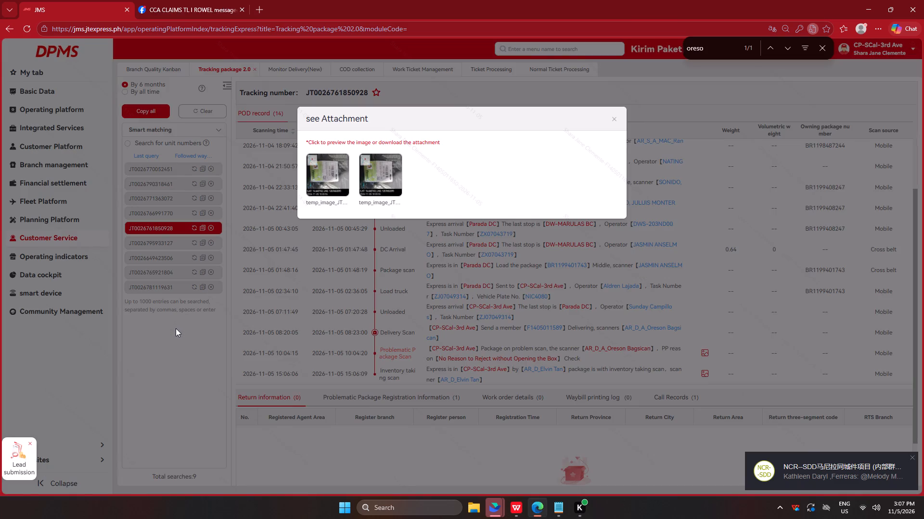
key("alt+Tab")
left_click(273, 340)
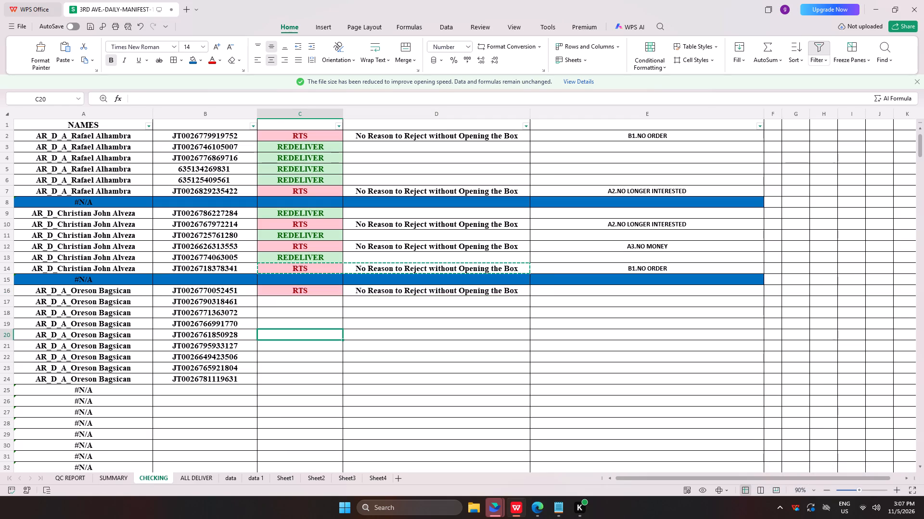
key("ctrl+v")
key("alt+Tab")
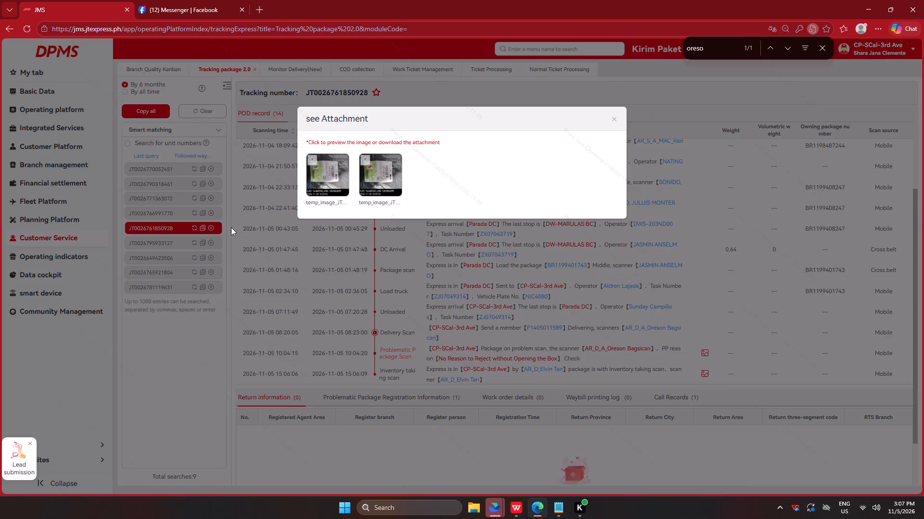
left_click(168, 291)
left_click(148, 246)
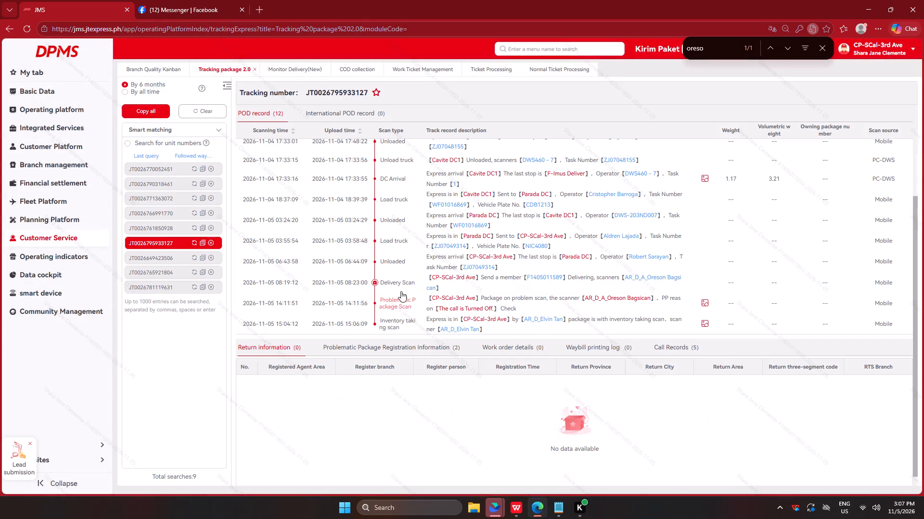
left_click(137, 258)
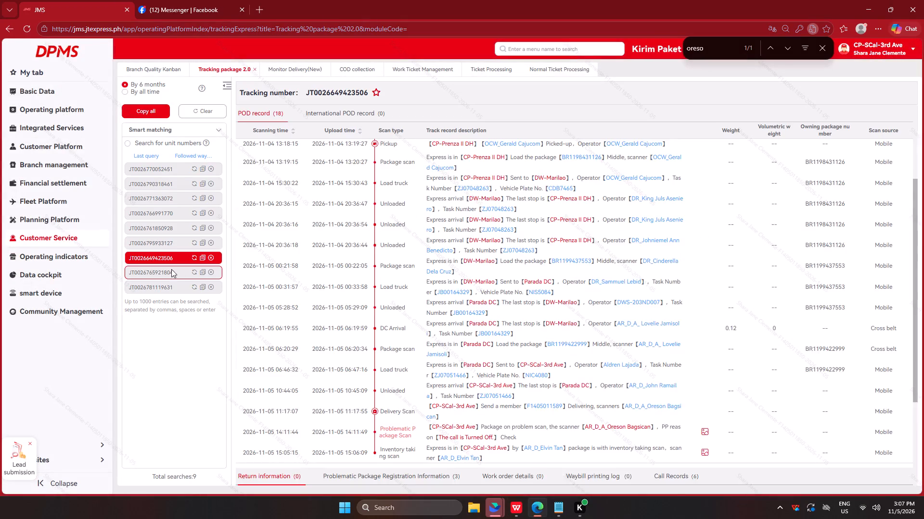
scroll(455, 291, "down", 2)
left_click(140, 276)
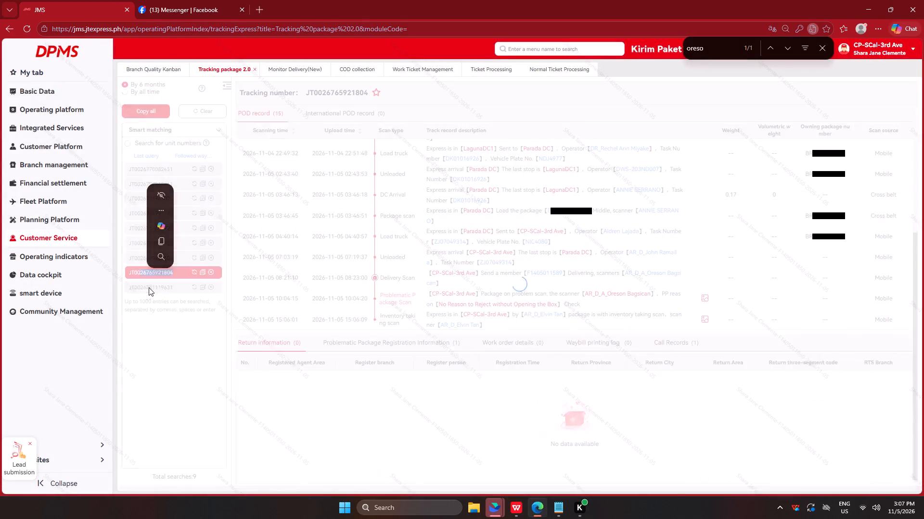
left_click(708, 298)
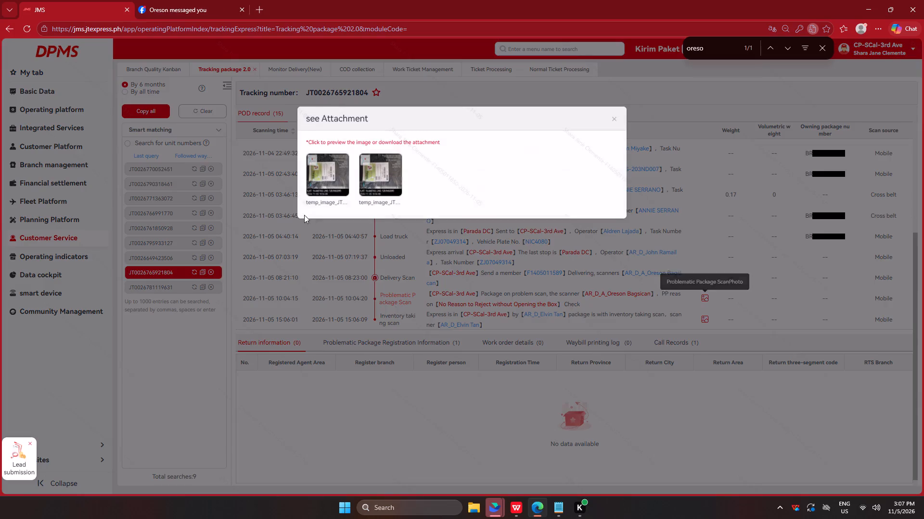
left_click(330, 190)
key("Right")
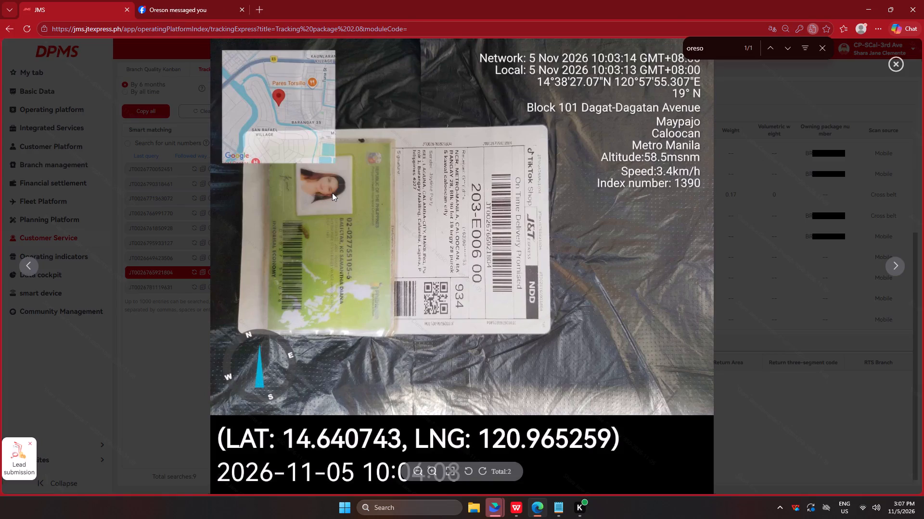
key("Right")
left_click(185, 345)
left_click(159, 334)
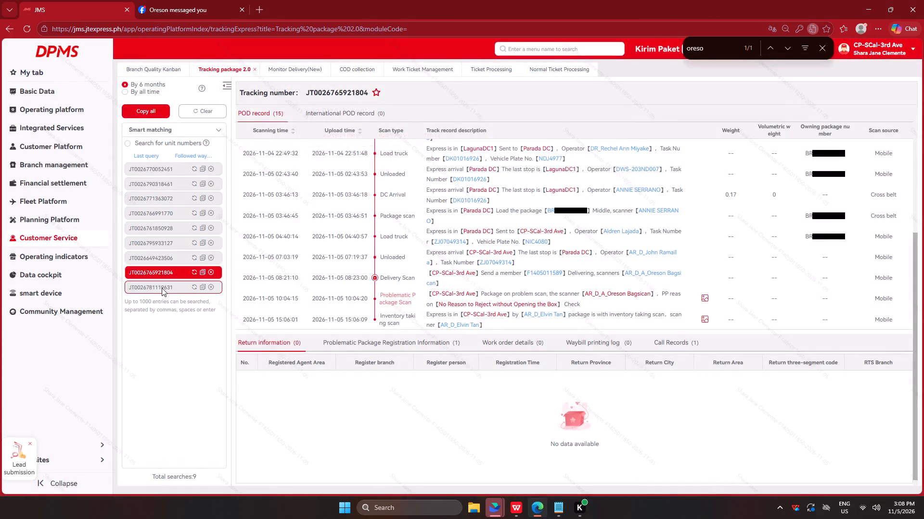
left_click(162, 288)
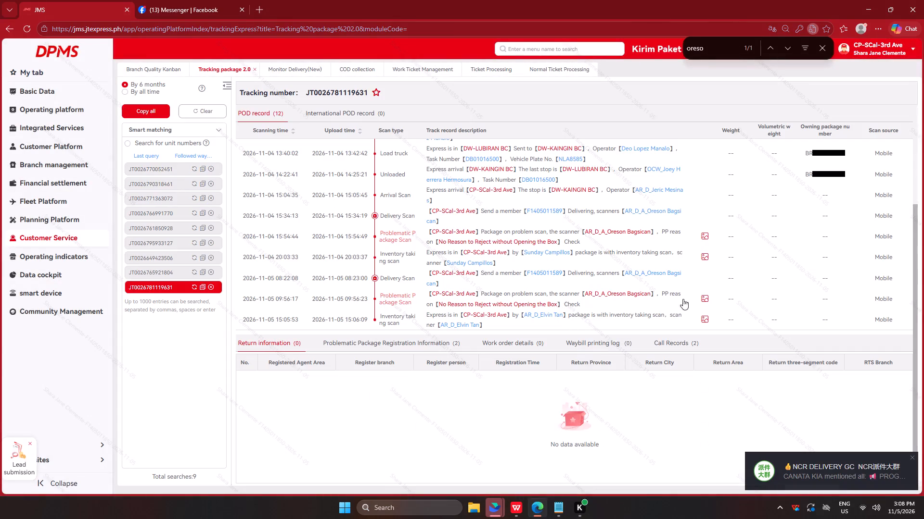
left_click(704, 297)
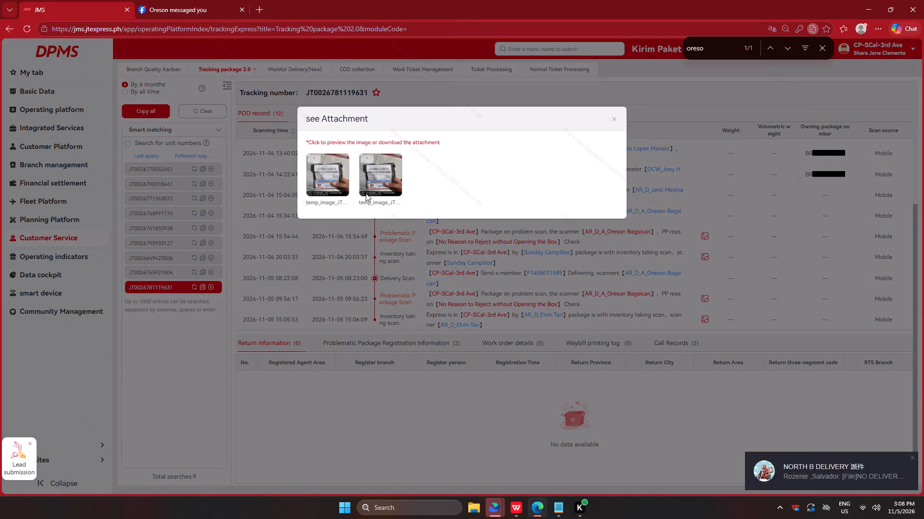
left_click(330, 187)
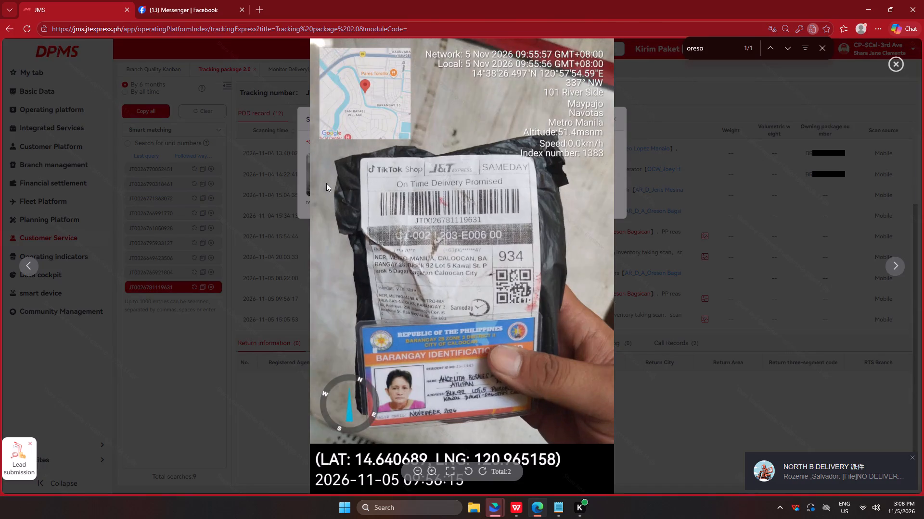
key("Right")
double_click(209, 342)
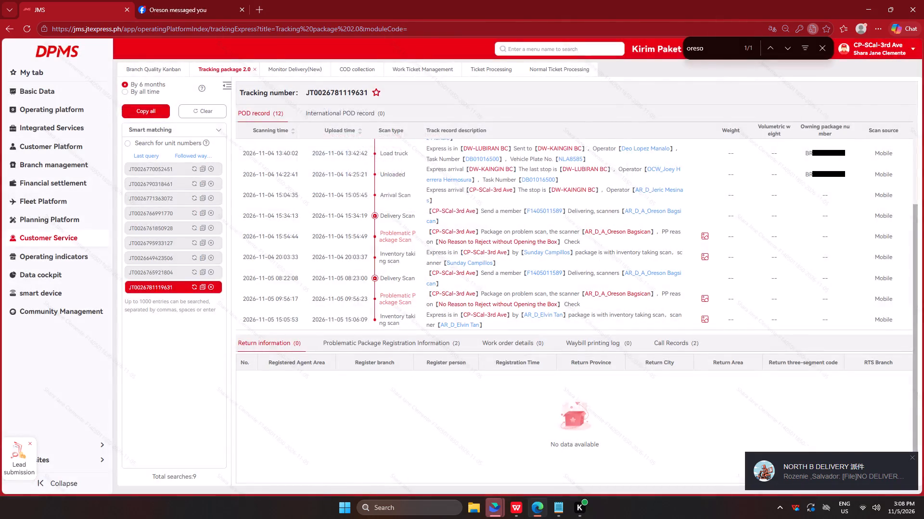
key("alt+Tab")
left_click_drag(270, 369, 462, 374)
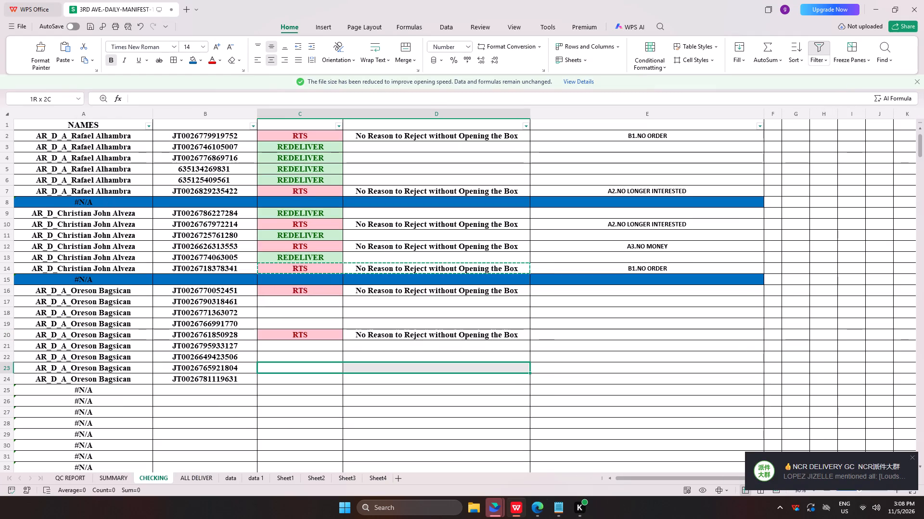
left_click_drag(462, 374, 465, 381)
key("ctrl+v")
left_click(327, 413)
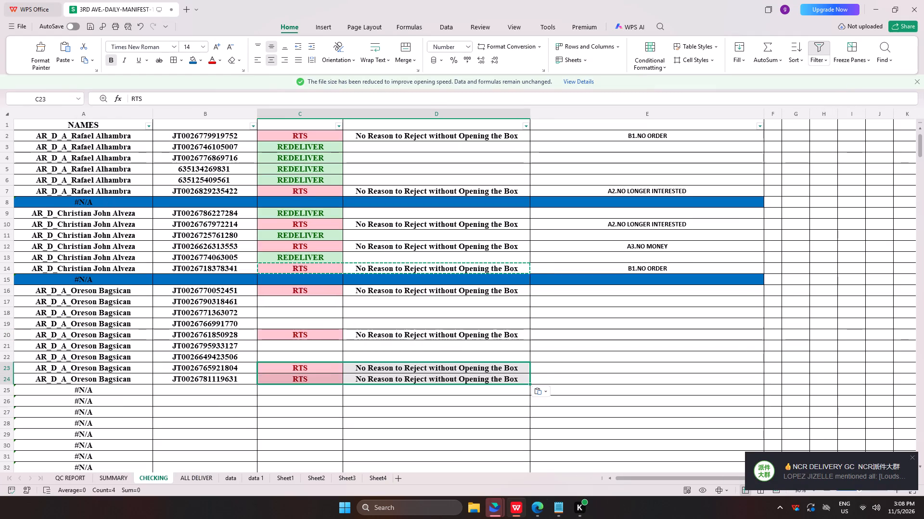
Fill A25:E25 with blue as the separator row below the courier's waybills.
left_click_drag(66, 390, 716, 395)
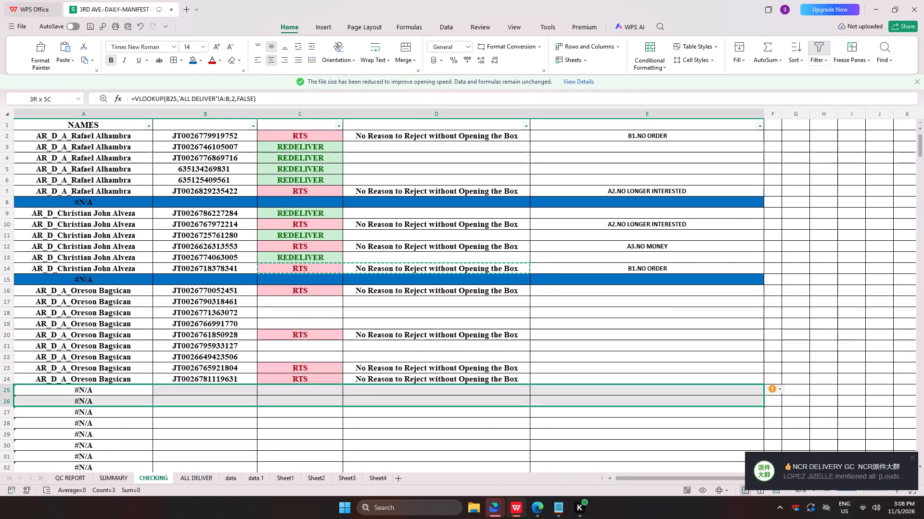
left_click_drag(716, 395, 711, 392)
left_click(196, 64)
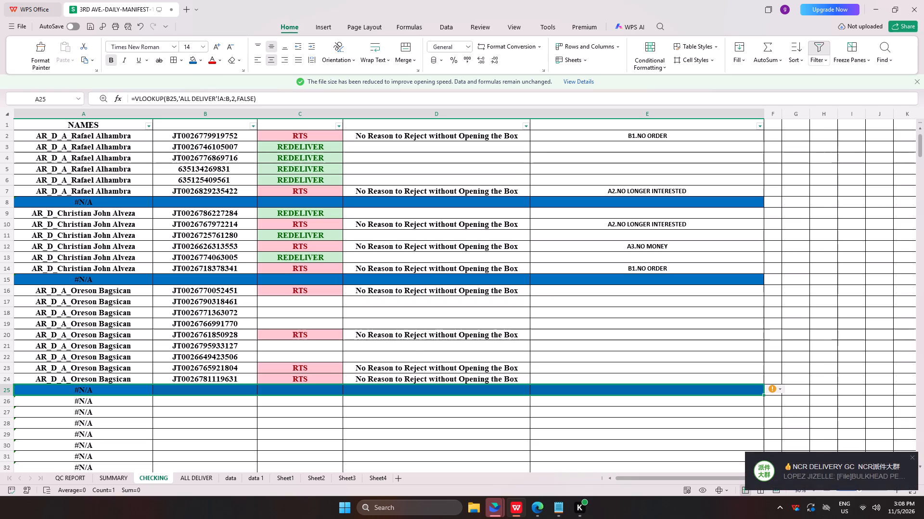
Set the RTS reason code to A2.NO LONGER INTERESTED in E24, E16 and E20.
left_click(574, 381)
type("no")
left_click(604, 398)
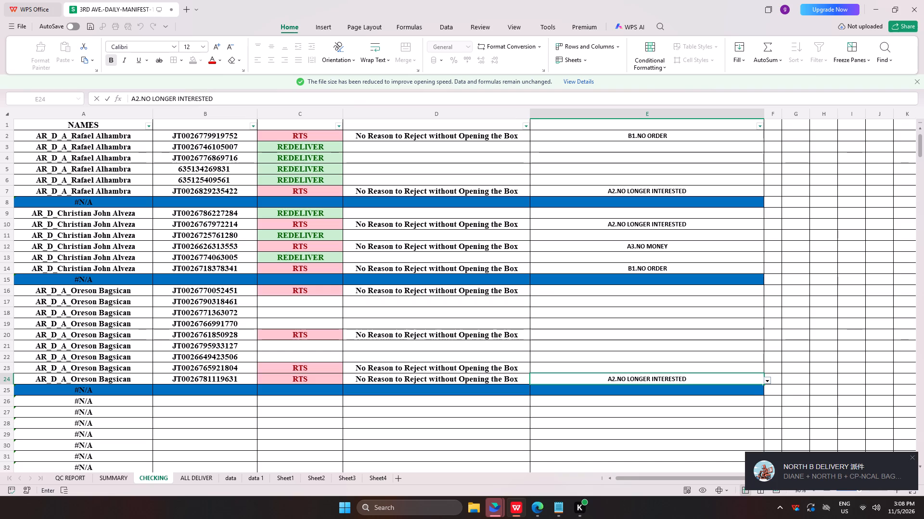
left_click(609, 289)
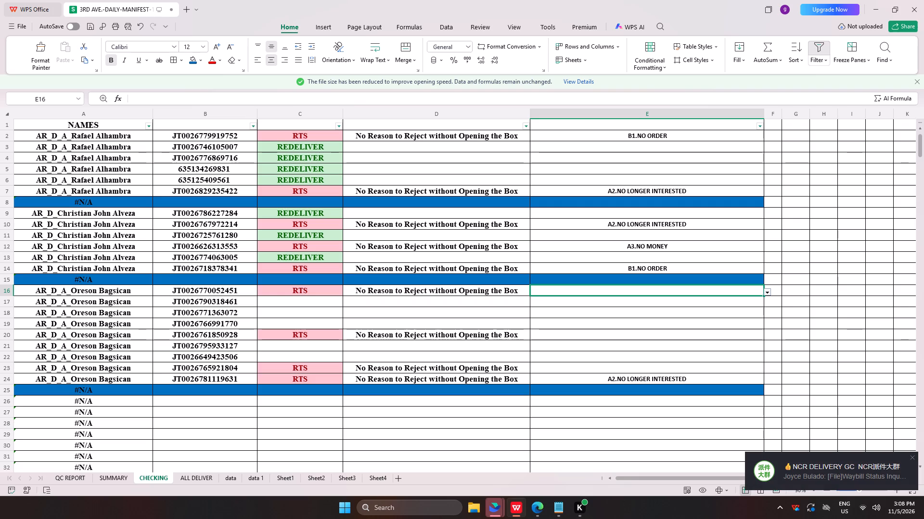
type("no")
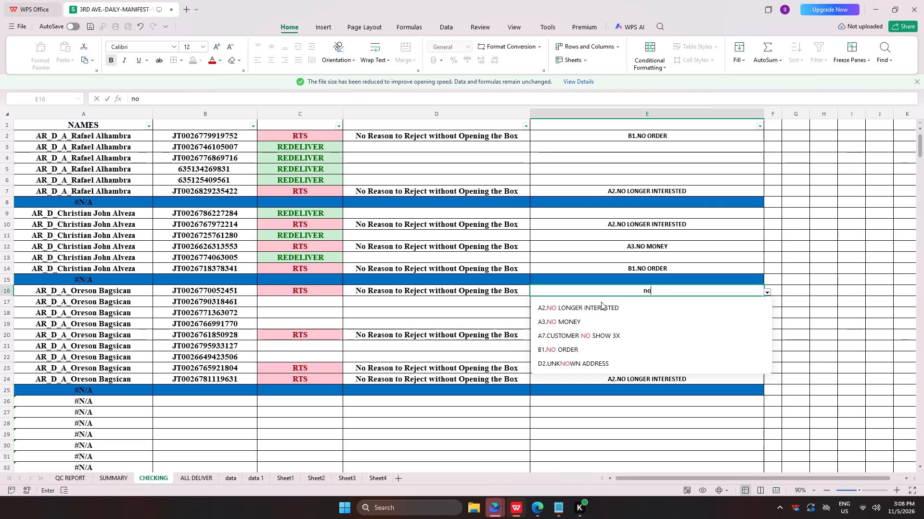
left_click(580, 310)
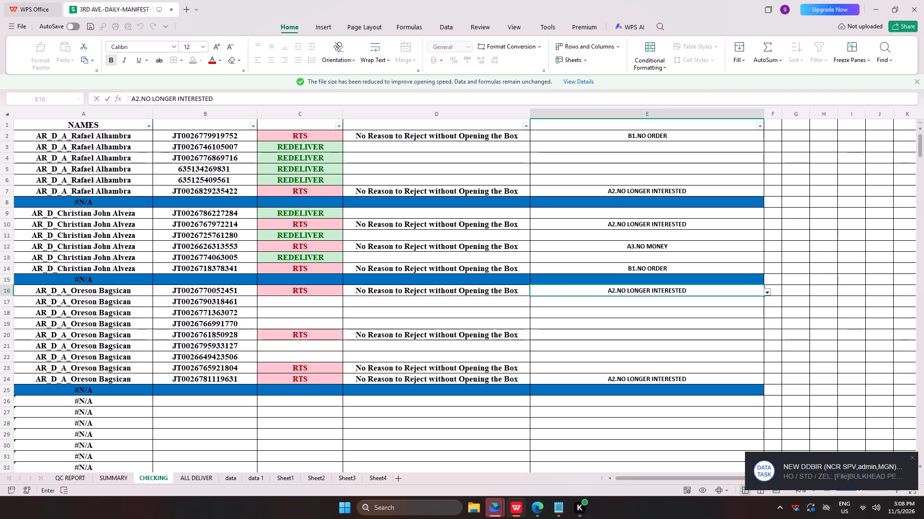
left_click(639, 290)
left_click(629, 329)
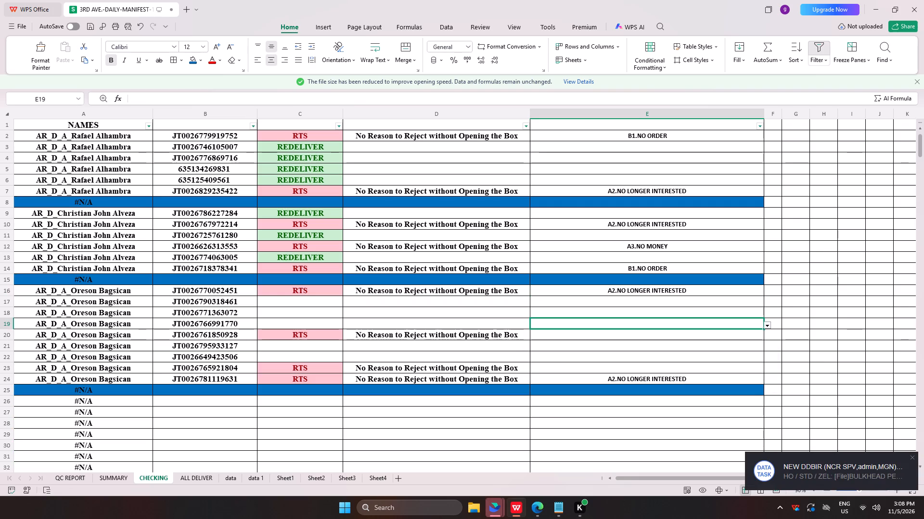
left_click(625, 335)
type("no")
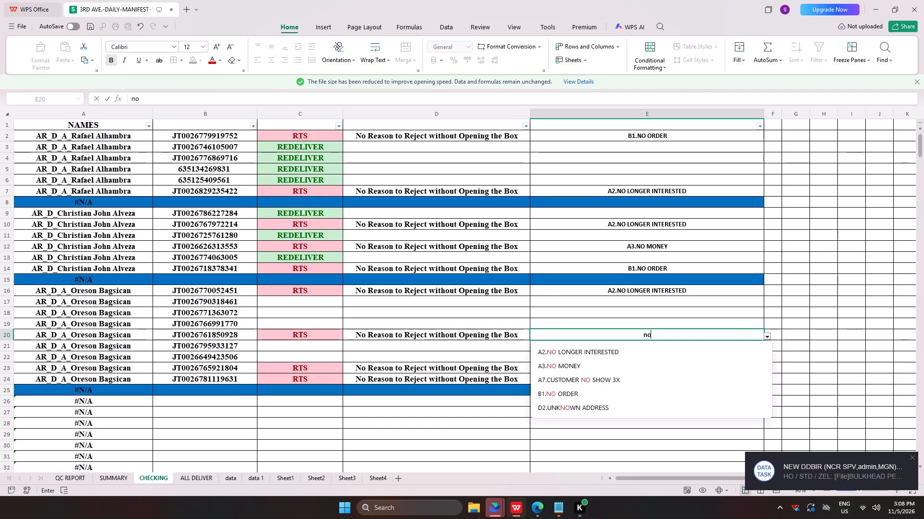
left_click(639, 348)
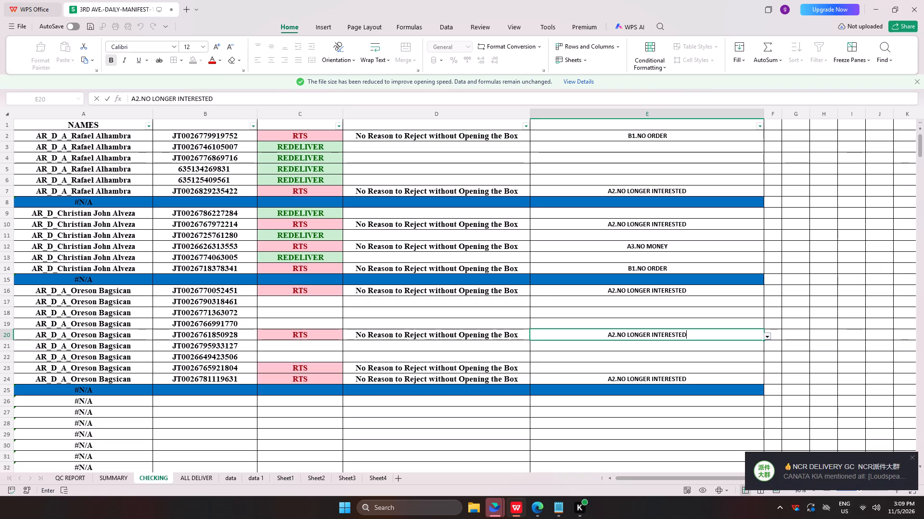
Return to the JMS Monitor Delivery(New) summary and find the courier matching "pher".
key("alt+Tab")
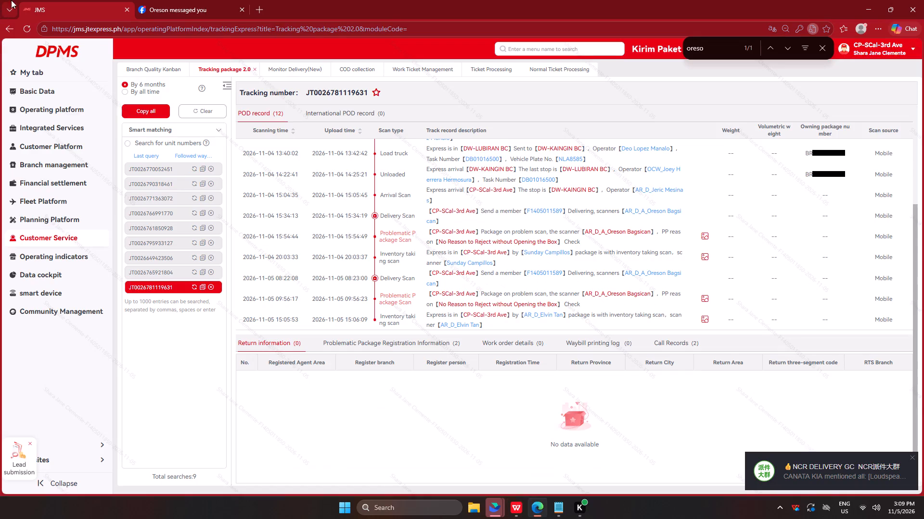
left_click(204, 113)
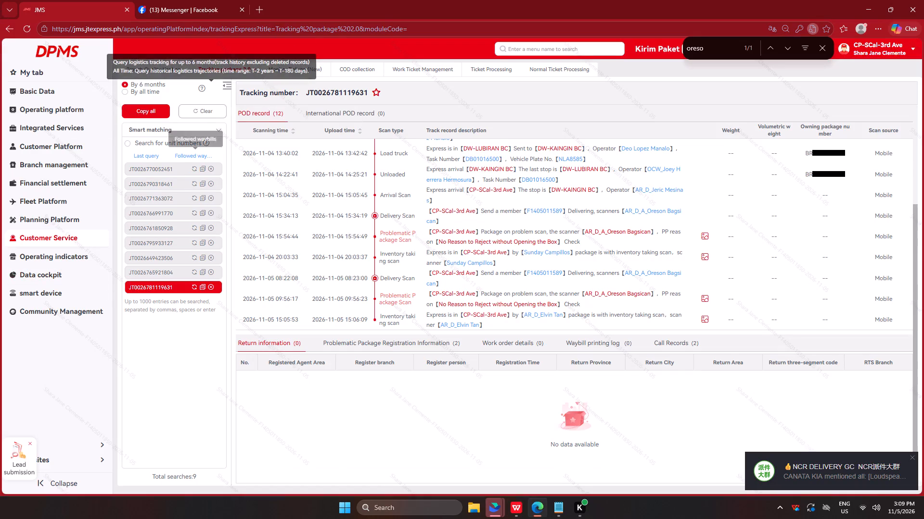
left_click(213, 104)
left_click(288, 72)
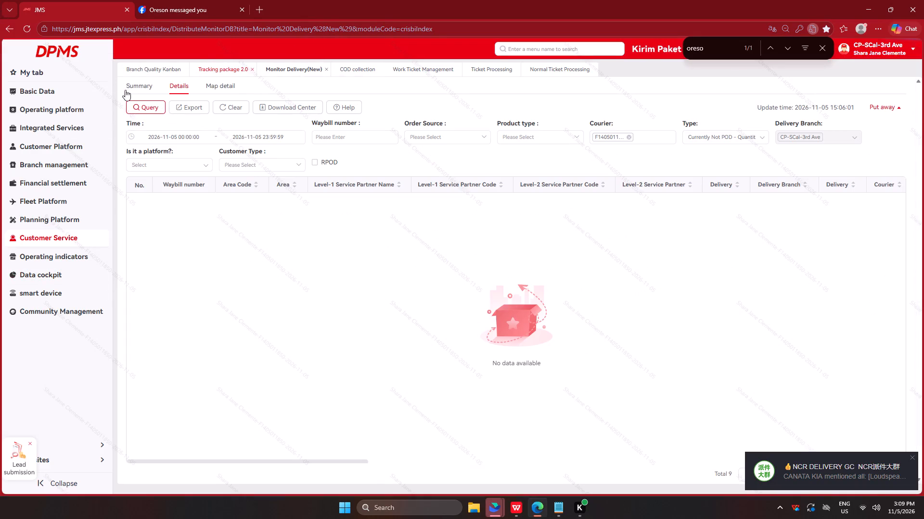
left_click(136, 82)
left_click(132, 84)
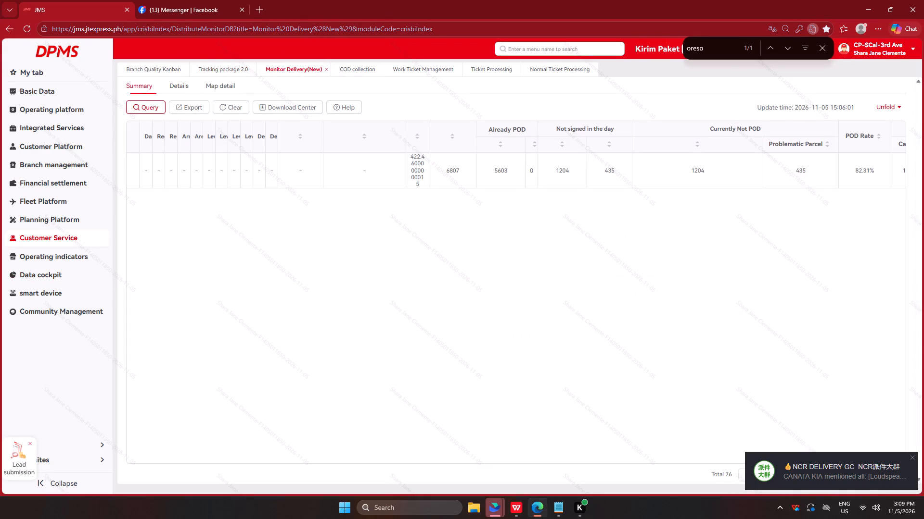
left_click_drag(716, 47, 716, 47)
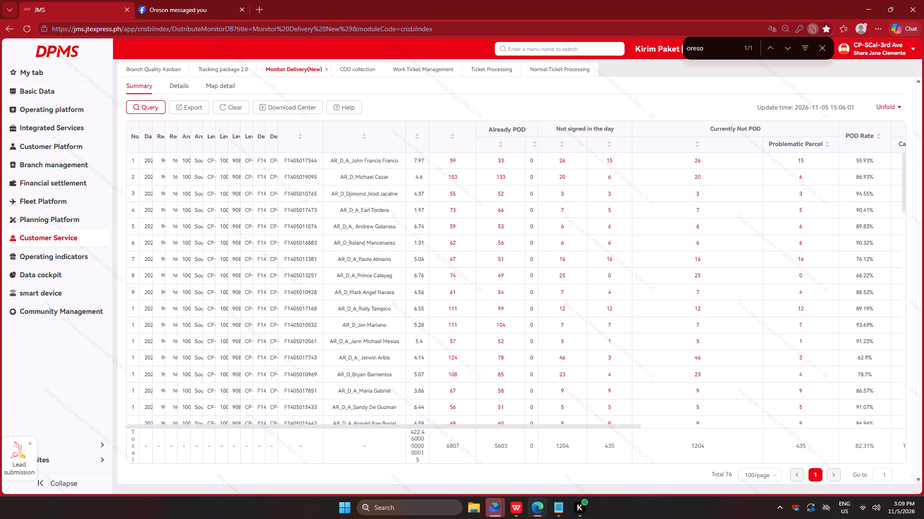
left_click_drag(716, 47, 639, 48)
key("p")
key("h")
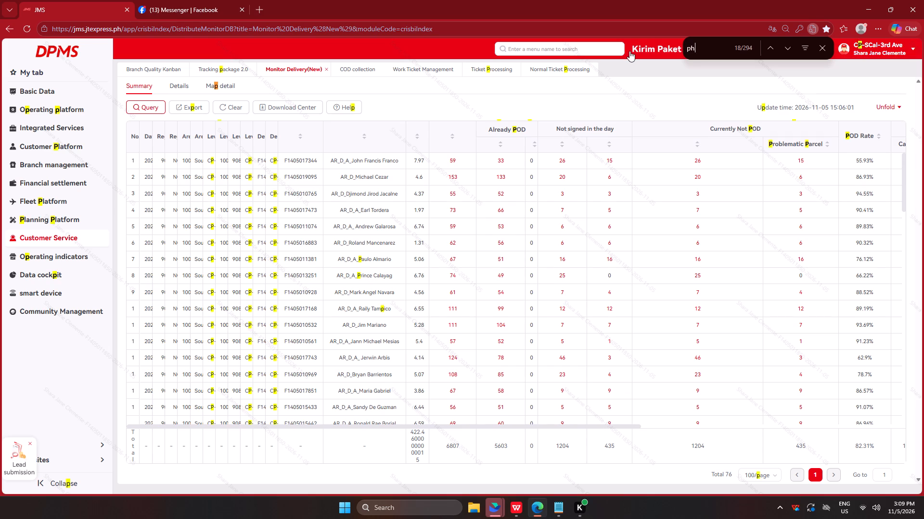
type("er")
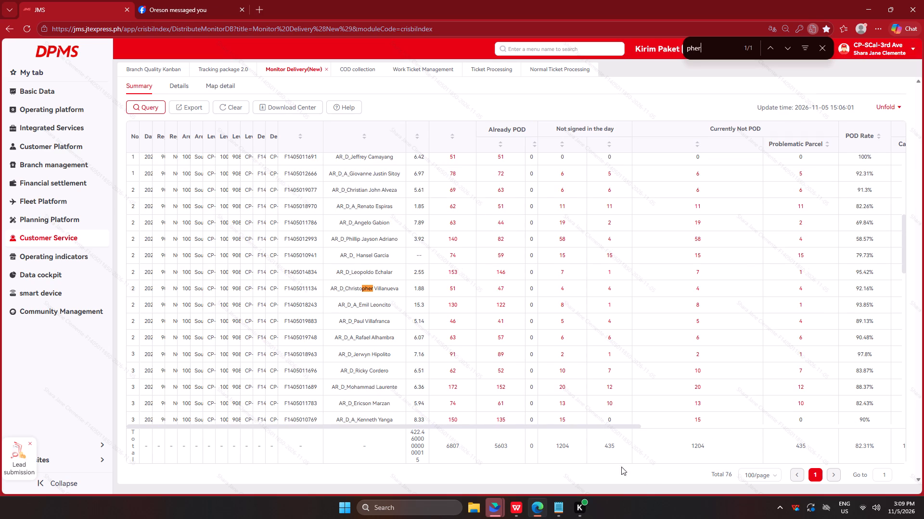
left_click(563, 506)
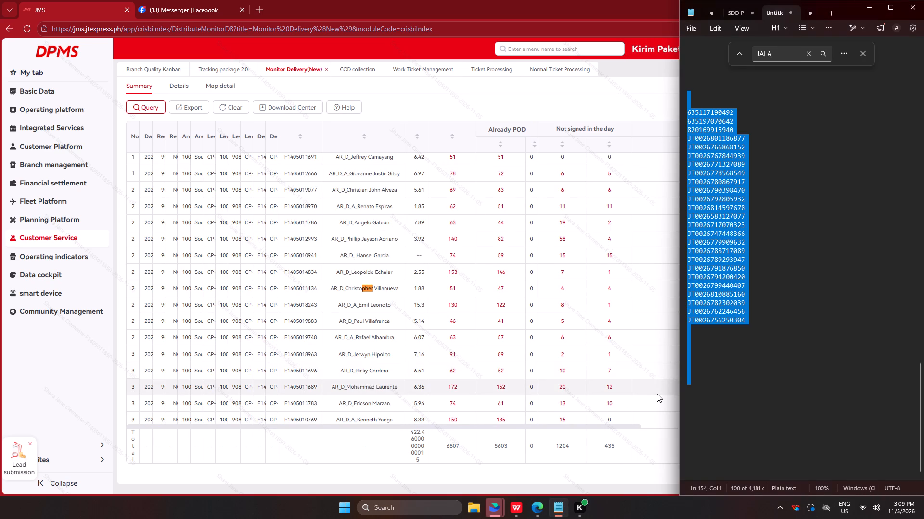
left_click(347, 440)
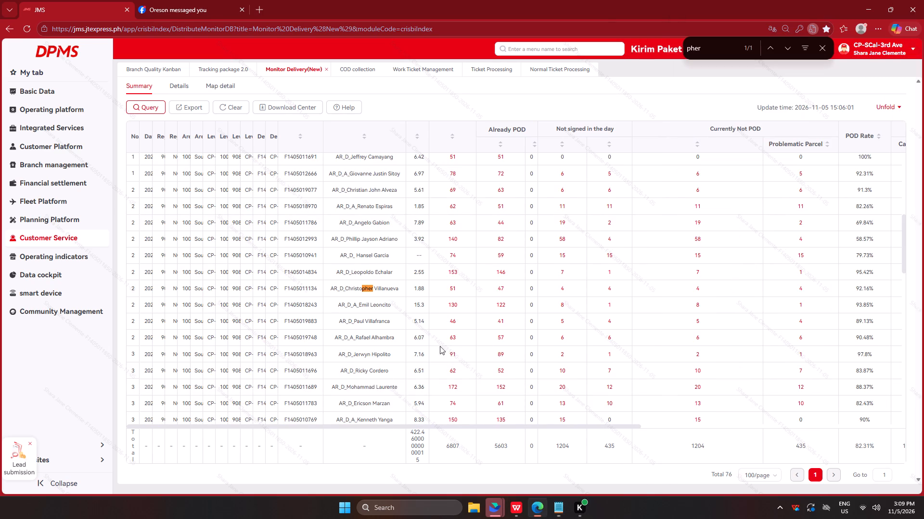
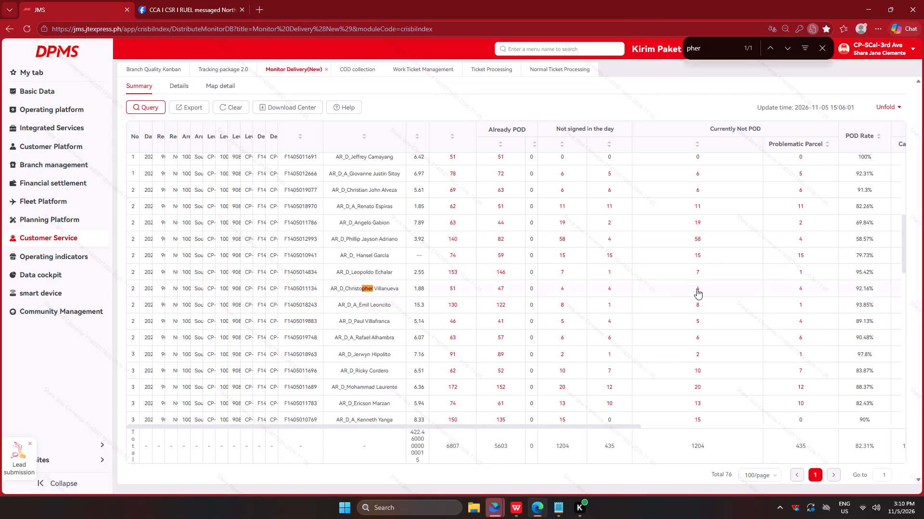
Open the found courier's Currently Not POD details and copy the four waybill numbers using image-to-text capture.
left_click(697, 288)
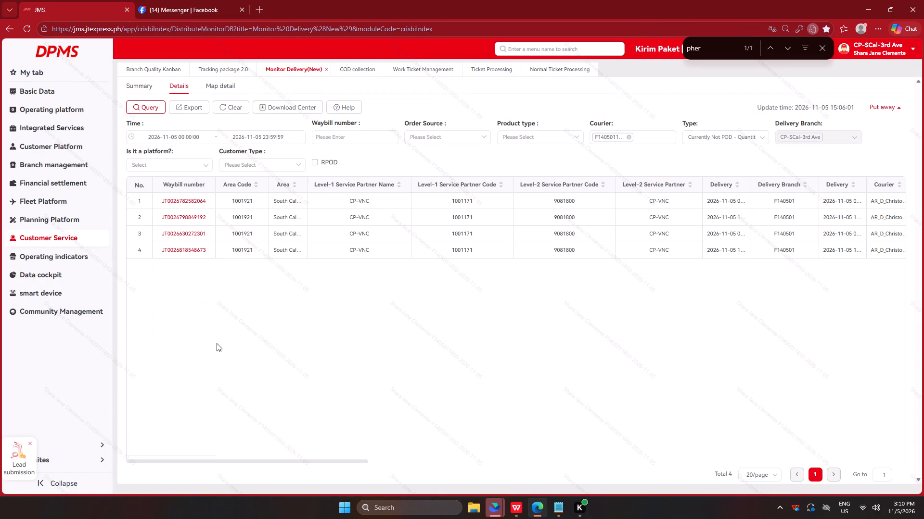
key("ctrl+shift+a")
left_click_drag(152, 191, 217, 265)
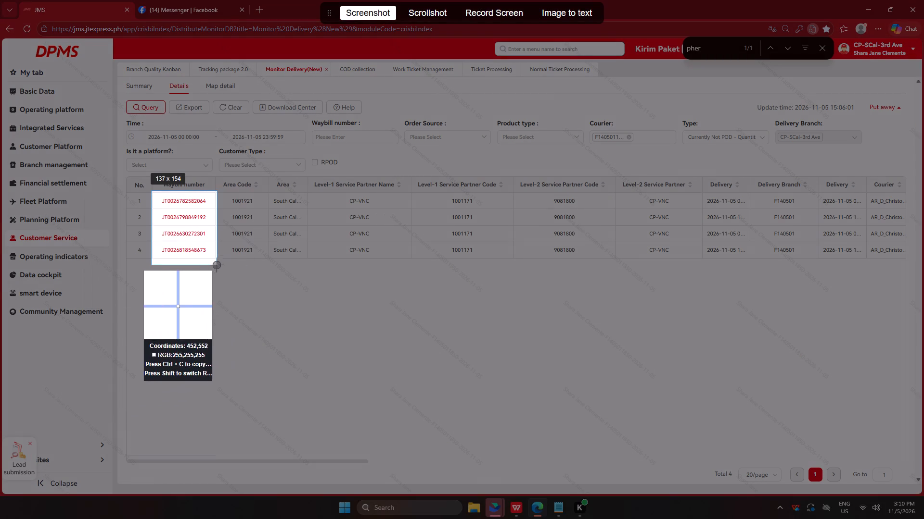
left_click_drag(217, 265, 216, 264)
left_click(572, 18)
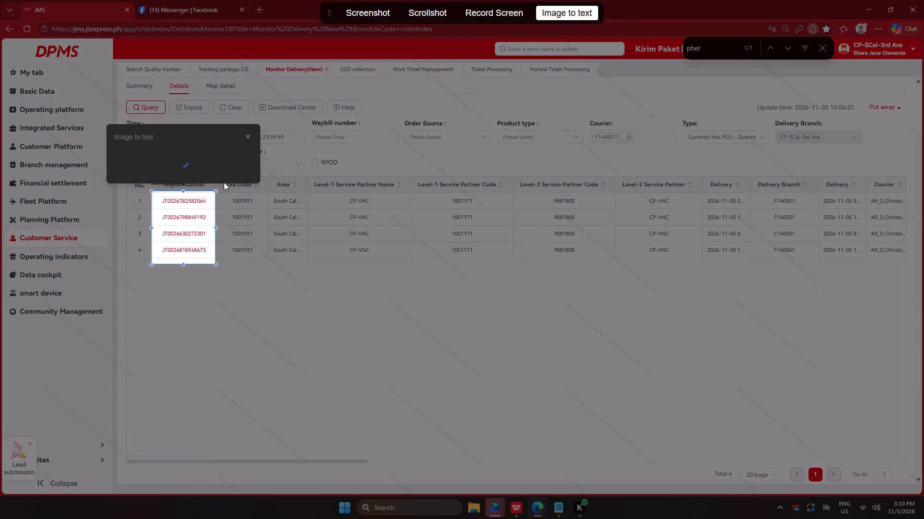
left_click(241, 170)
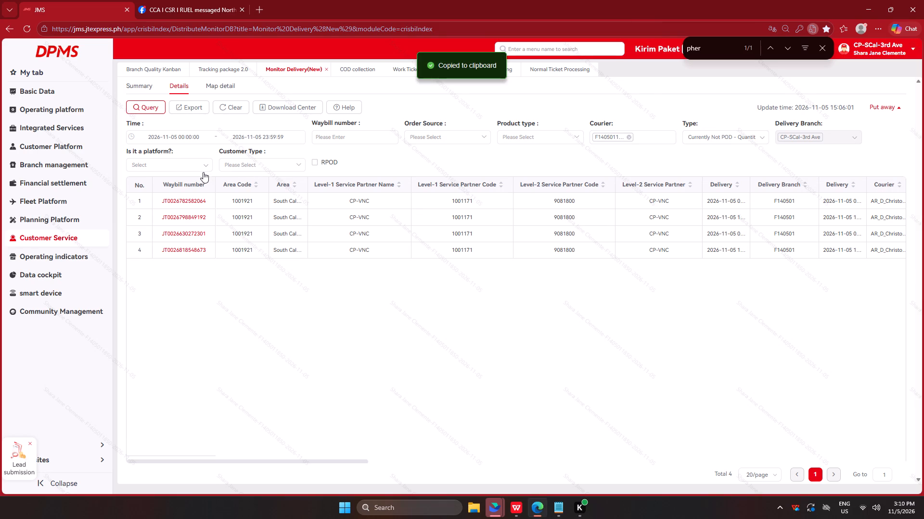
Paste the copied waybill numbers into the CHECKING sheet from B26, directly below the blue separator row.
key("alt+Tab")
left_click(518, 508)
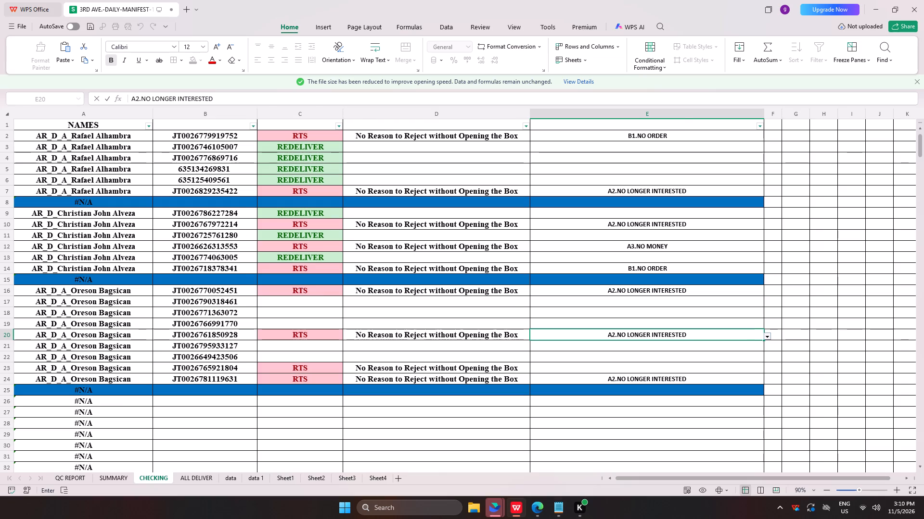
scroll(395, 372, "down", 6)
left_click(208, 277)
left_click(211, 271)
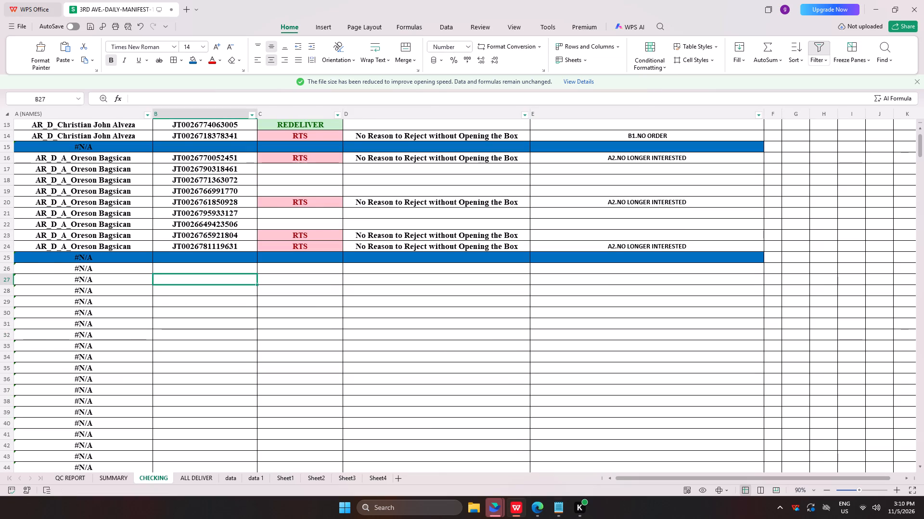
key("ctrl+v")
Switch to JMS and query the four copied waybill numbers in Tracking package 2.0.
key("alt+Tab")
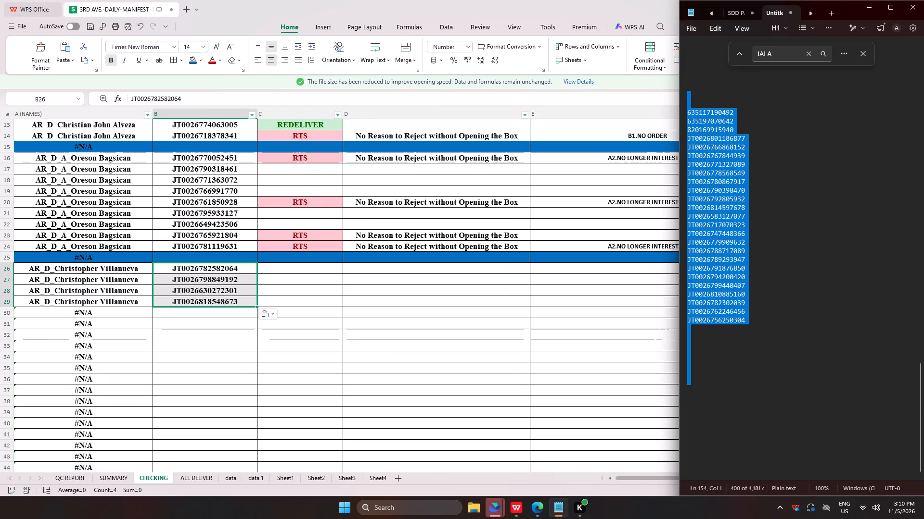
key("alt+Tab")
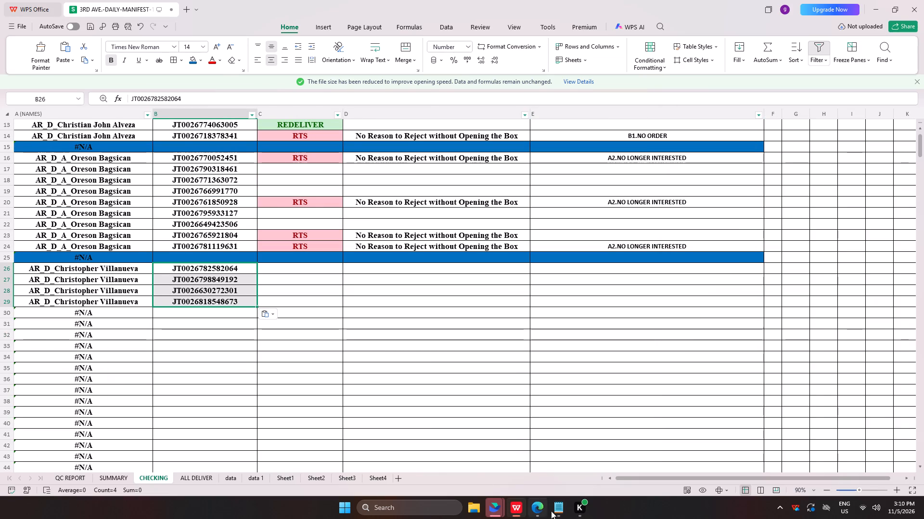
left_click(539, 512)
left_click(231, 61)
left_click(213, 69)
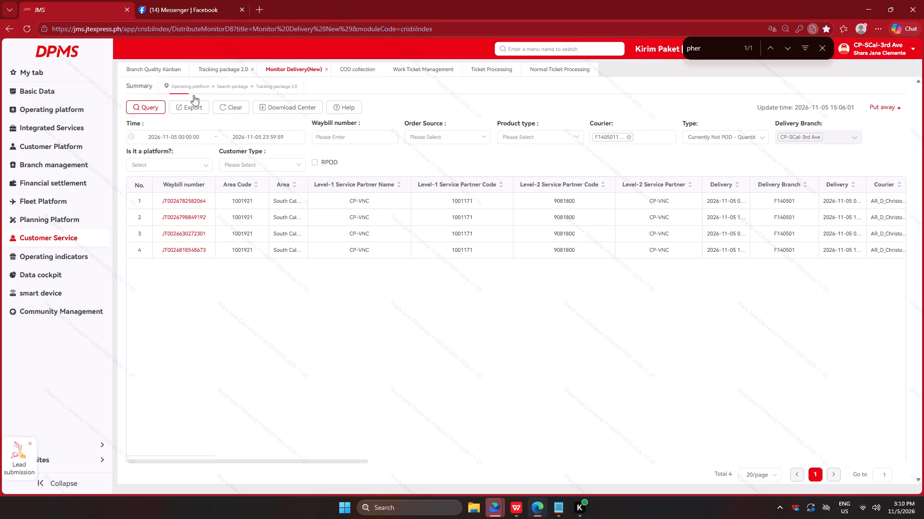
left_click(152, 219)
key("ctrl+v")
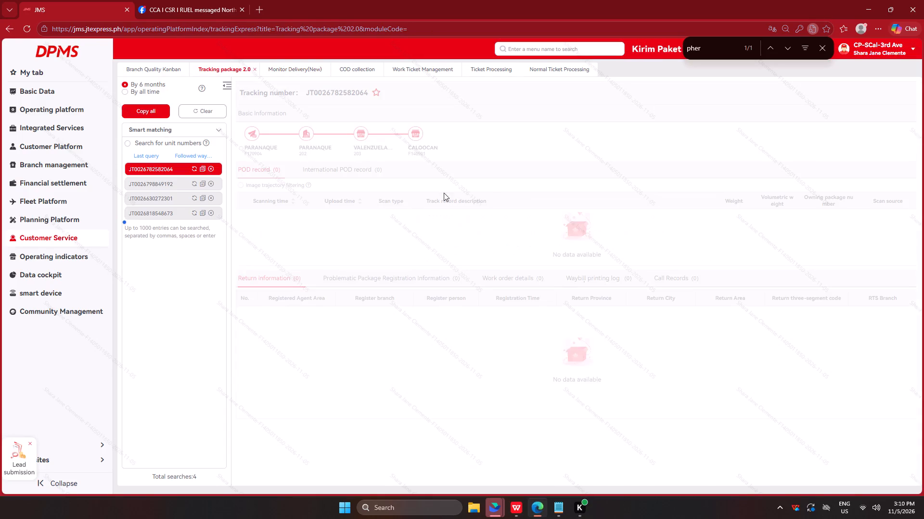
scroll(533, 229, "down", 6)
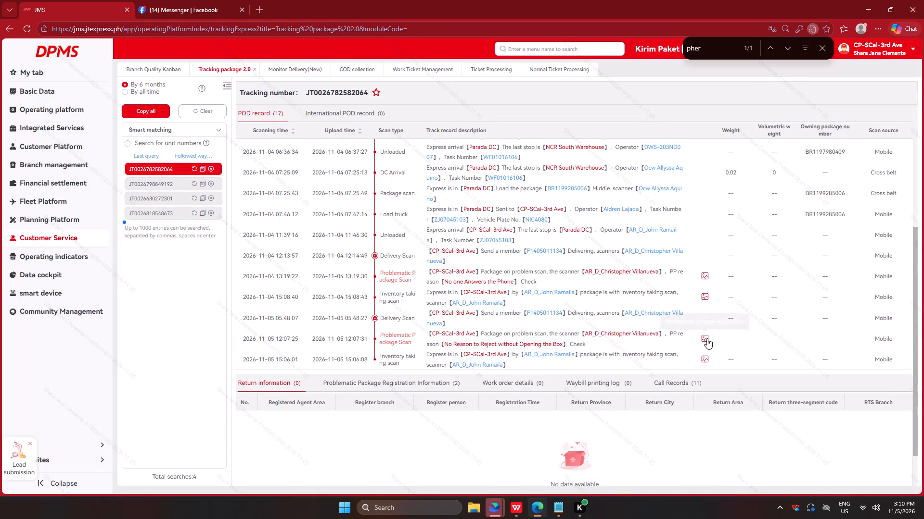
left_click(707, 338)
left_click(327, 188)
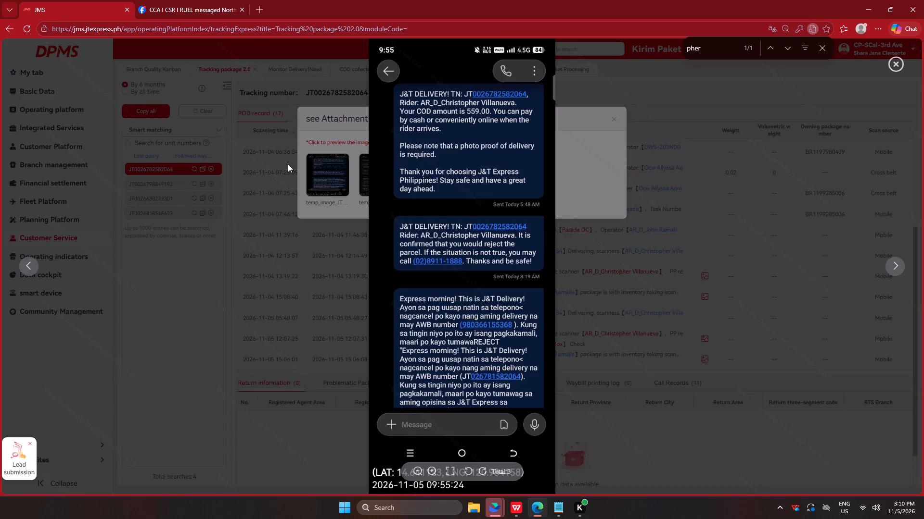
key("Right")
key("Right")
key("Right")
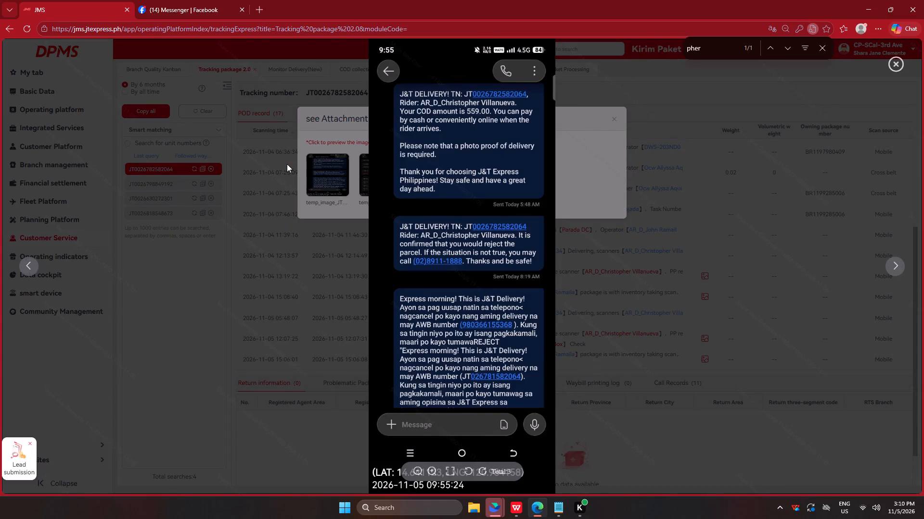
double_click(238, 224)
left_click(151, 186)
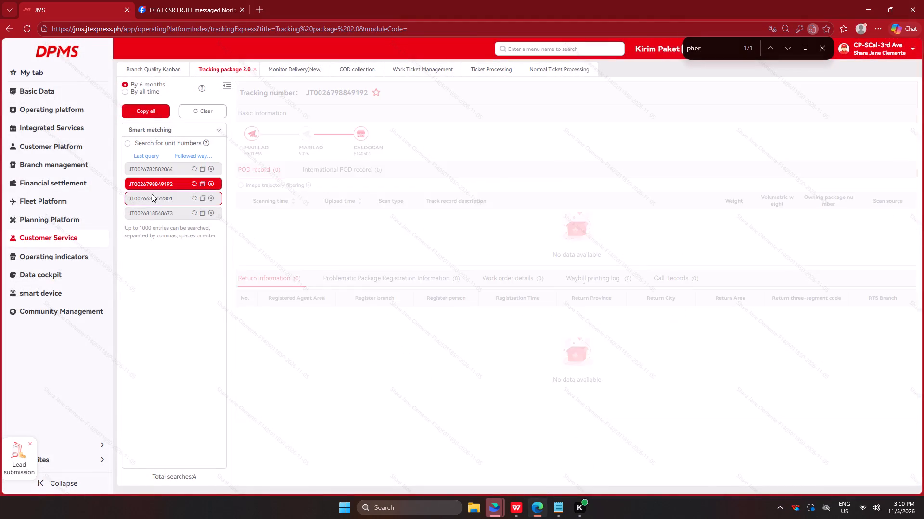
left_click(151, 194)
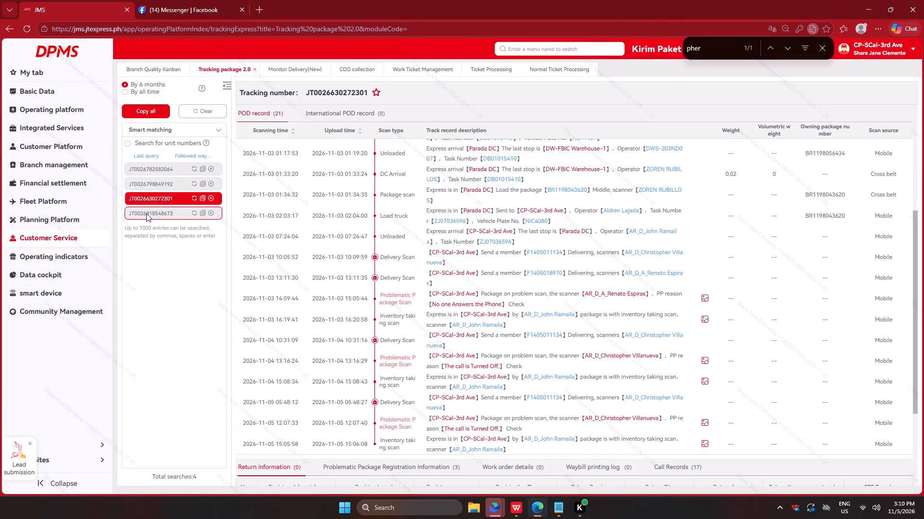
left_click(146, 214)
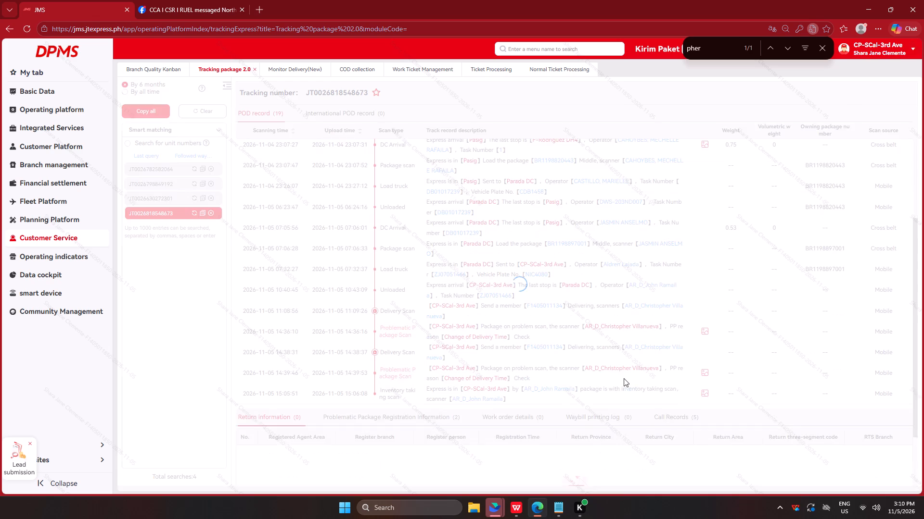
key("Tab")
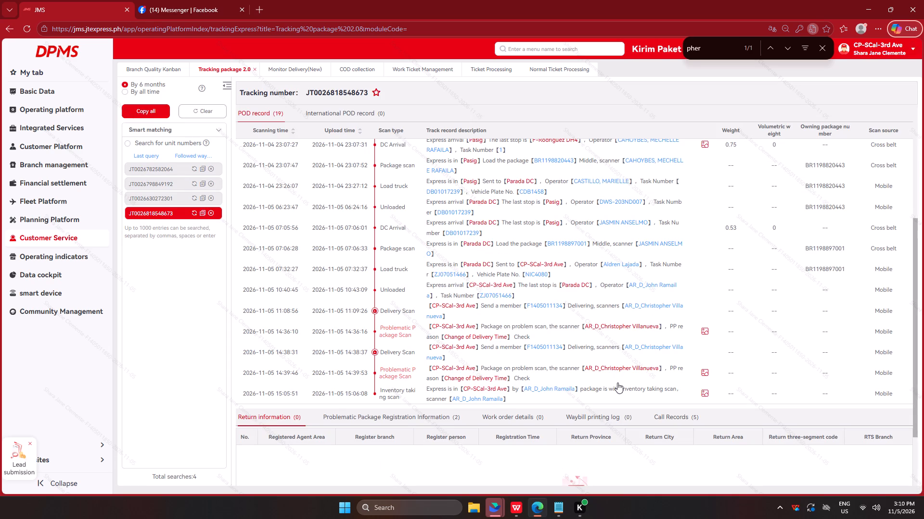
key("alt+Tab")
left_click_drag(302, 233, 420, 244)
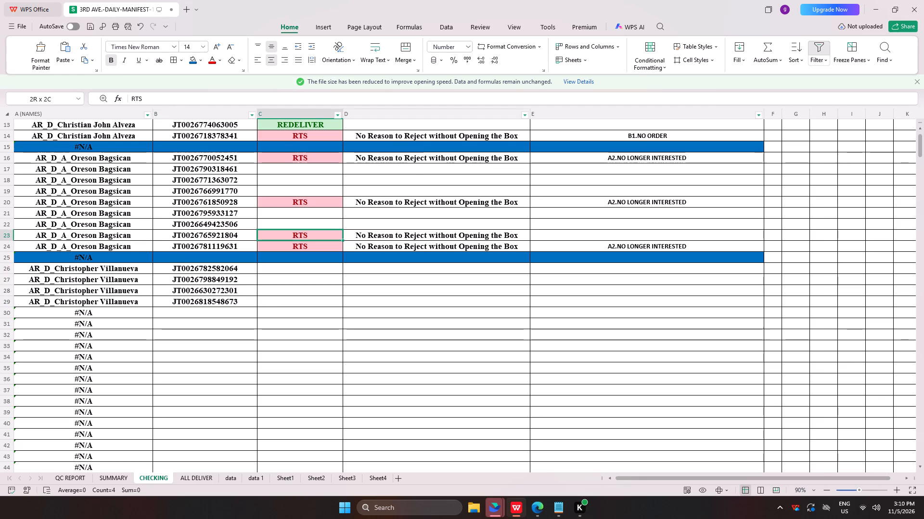
left_click_drag(420, 244, 449, 235)
key("ctrl+c")
left_click(312, 268)
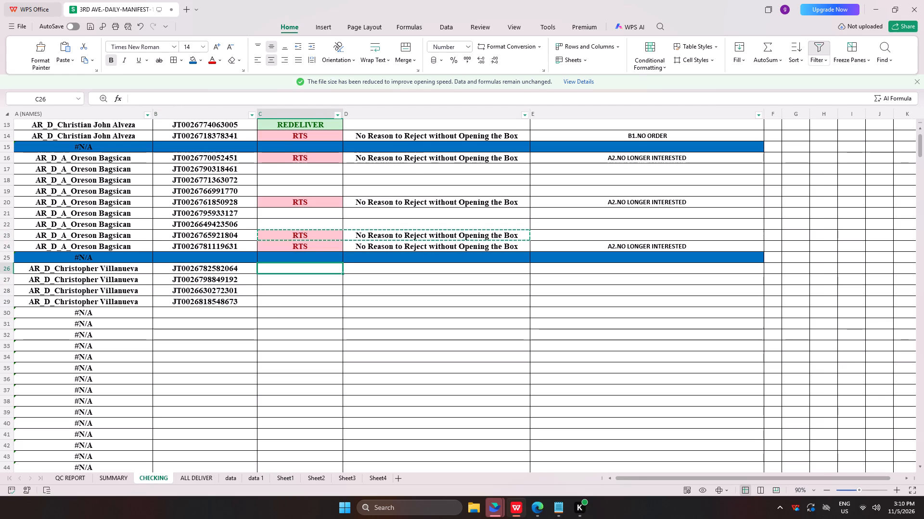
key("ctrl+v")
key("alt+Tab")
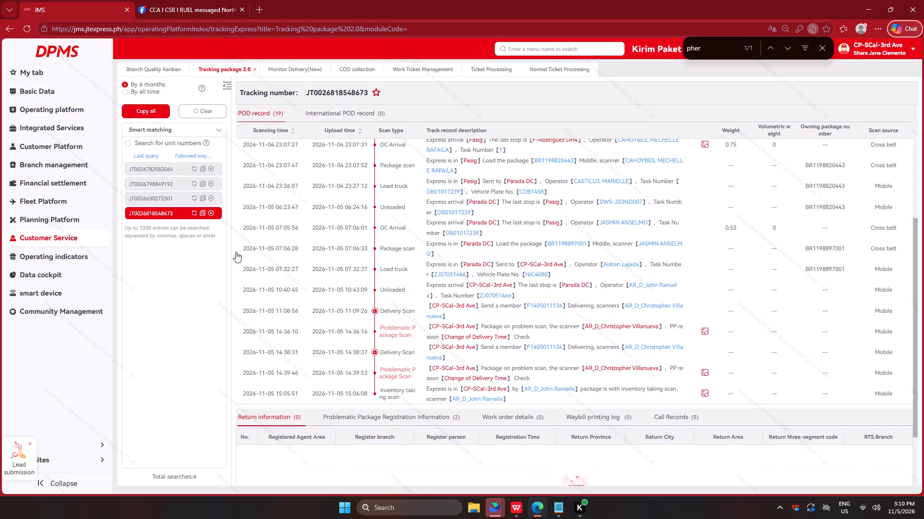
Set the missing RTS reason code in E23 to A2.NO LONGER INTERESTED.
key("alt+Tab")
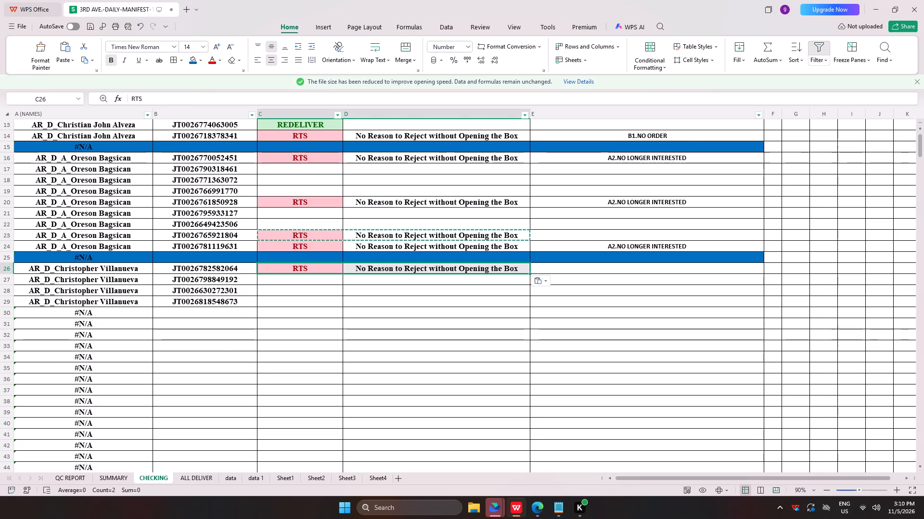
scroll(413, 185, "up", 8)
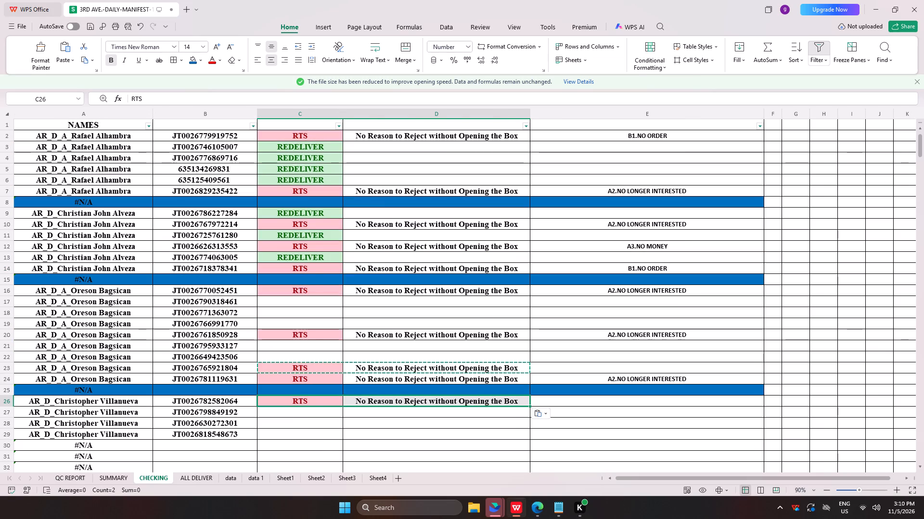
scroll(571, 295, "up", 7)
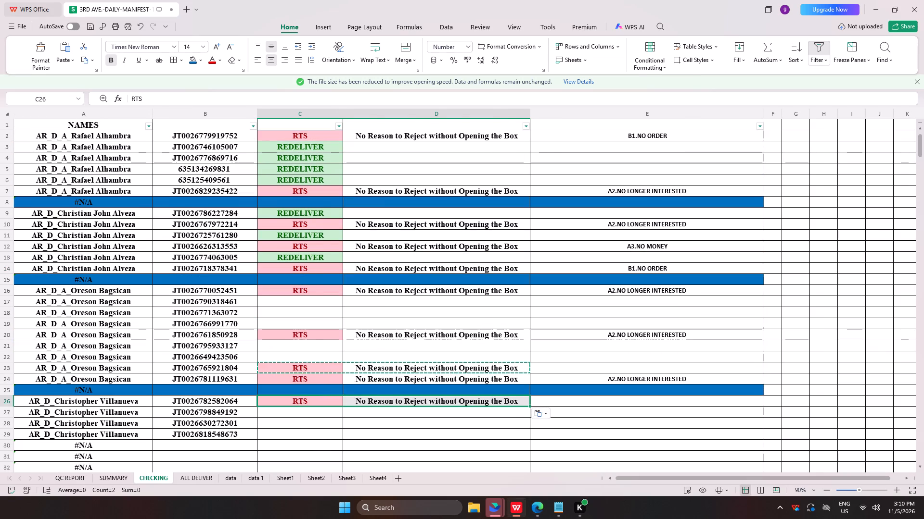
scroll(472, 207, "down", 3)
scroll(463, 219, "up", 3)
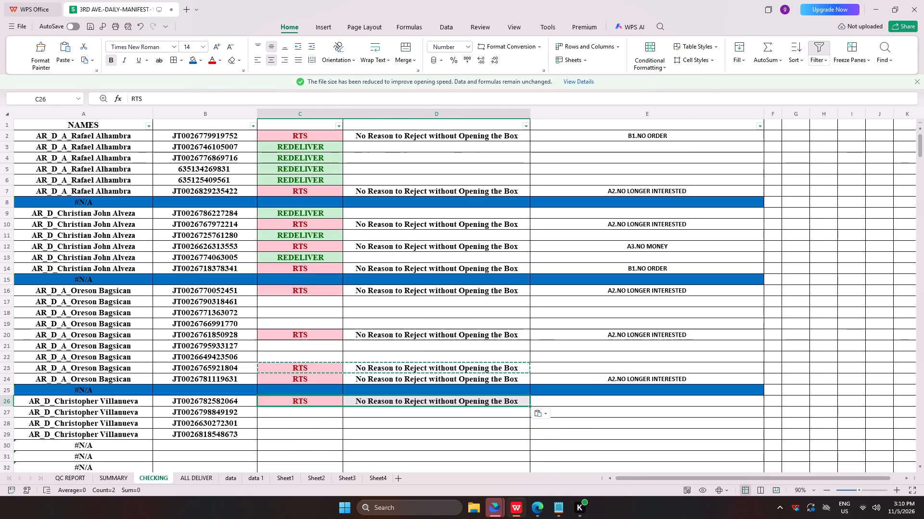
scroll(468, 217, "up", 8)
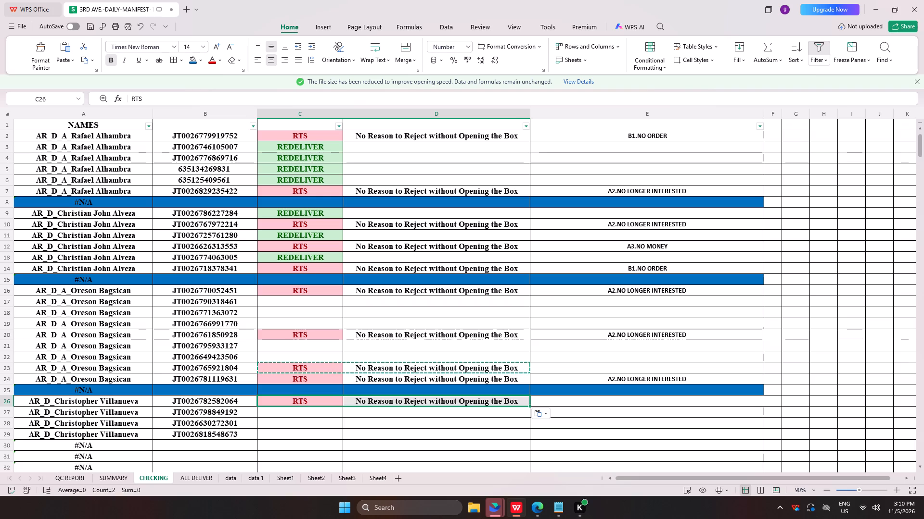
left_click(603, 364)
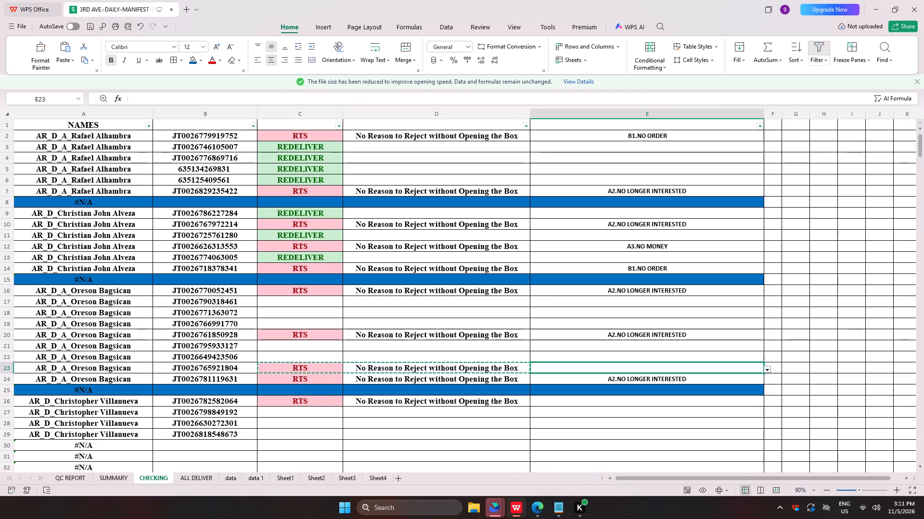
left_click(605, 371)
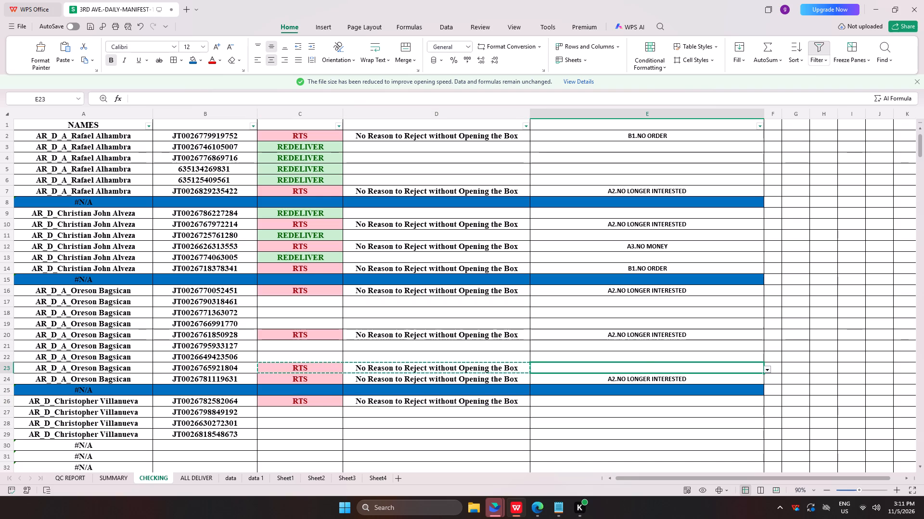
type("ni")
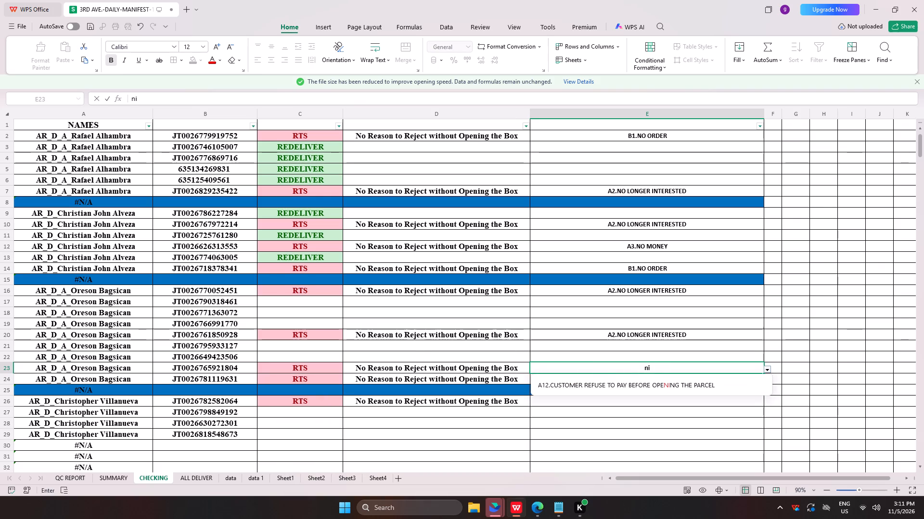
key("BackSpace")
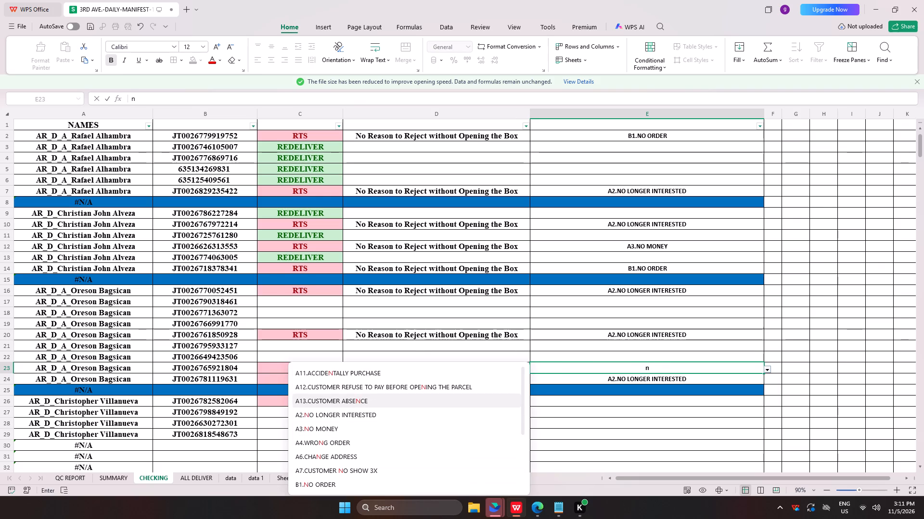
key("o")
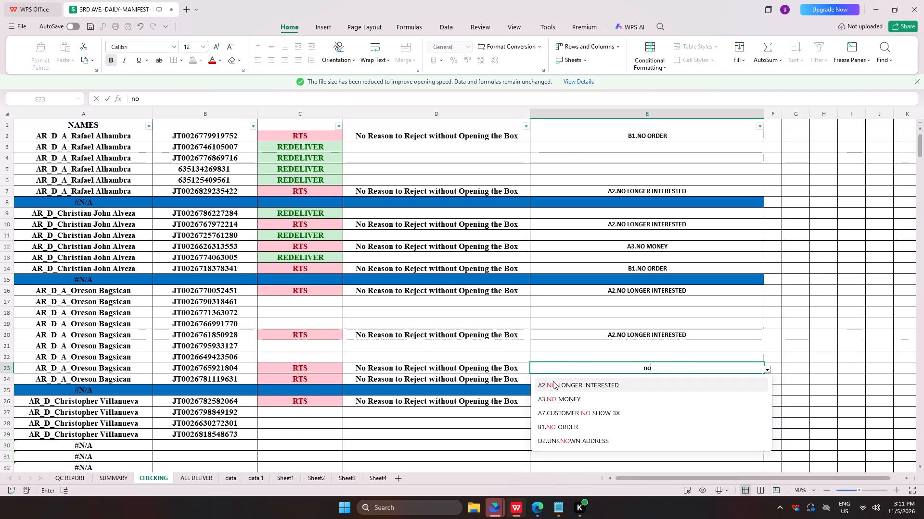
left_click(553, 381)
scroll(305, 390, "down", 4)
left_click(290, 345)
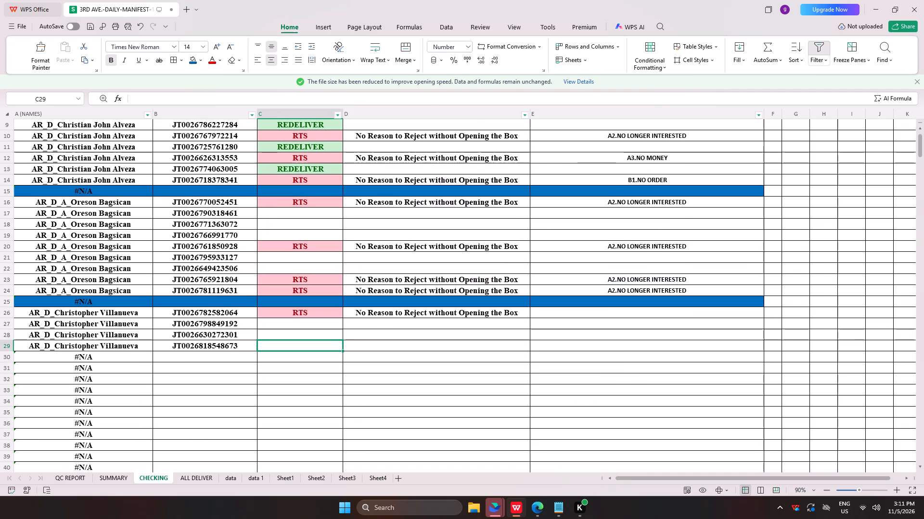
left_click(291, 337)
type("rts")
key("Right")
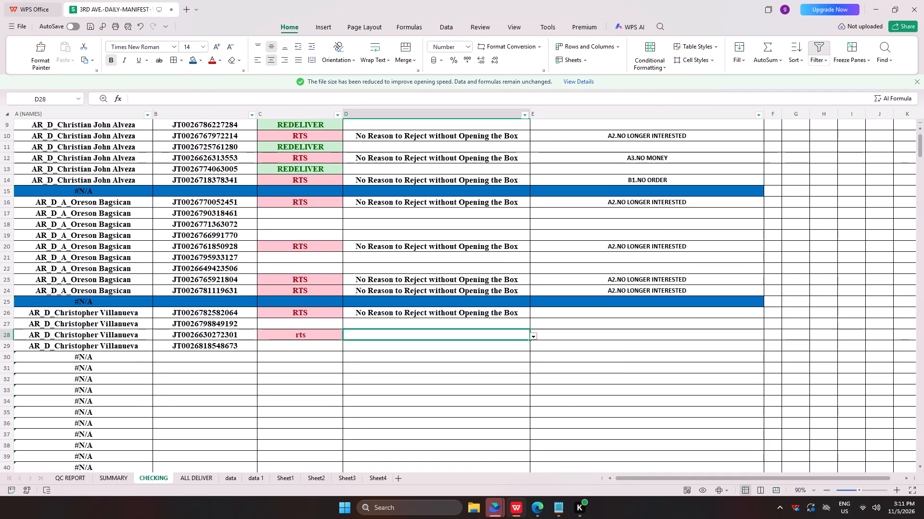
left_click(530, 336)
left_click(531, 335)
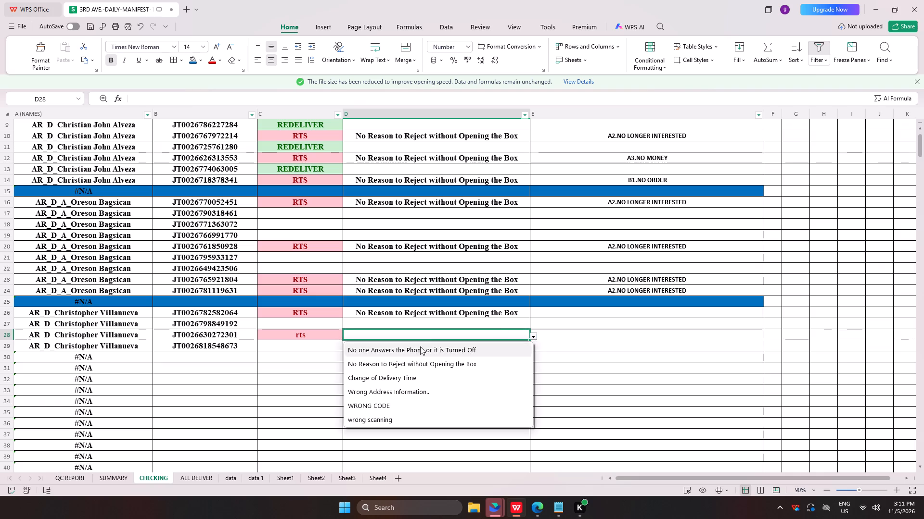
left_click(435, 339)
left_click(432, 350)
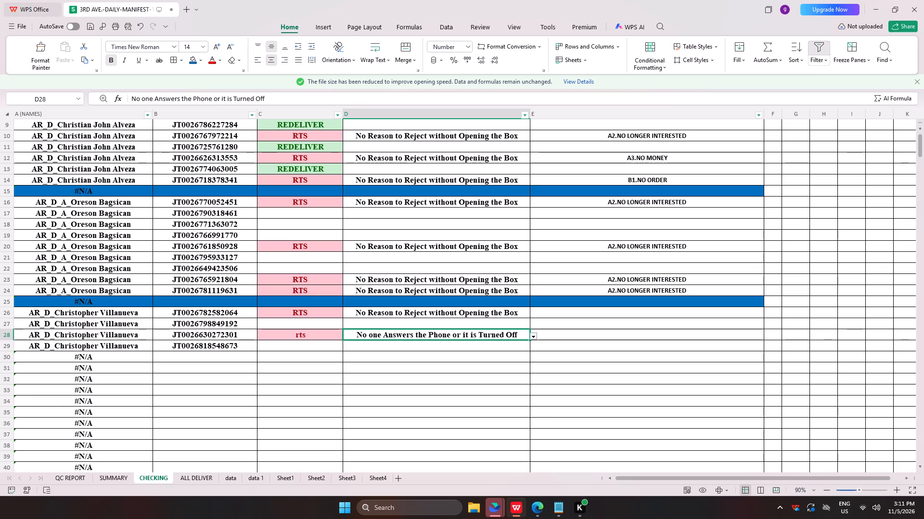
Set the RTS reason code in E28 to D1.VALID 3 DELIVERY ATTEMPTS, THE CUSTOMER UNCONTACTED.
left_click(612, 339)
left_click(768, 339)
scroll(591, 390, "down", 6)
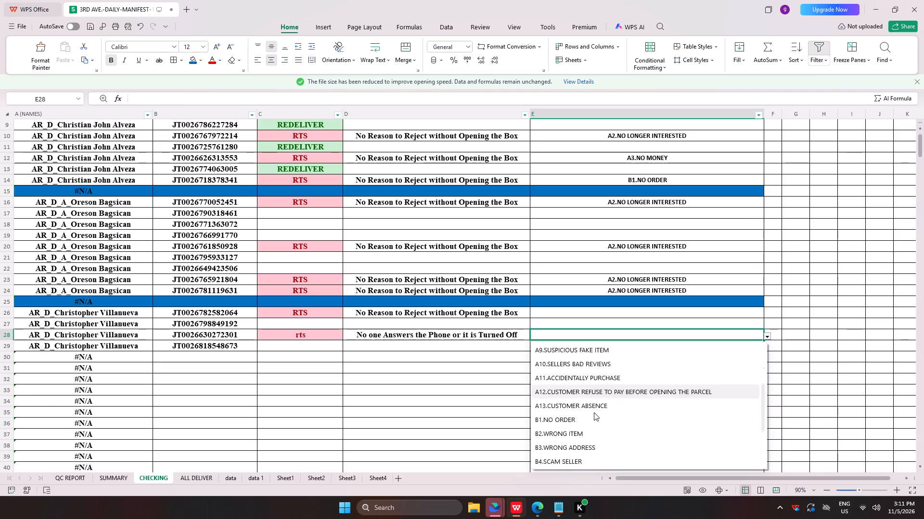
scroll(594, 412, "down", 13)
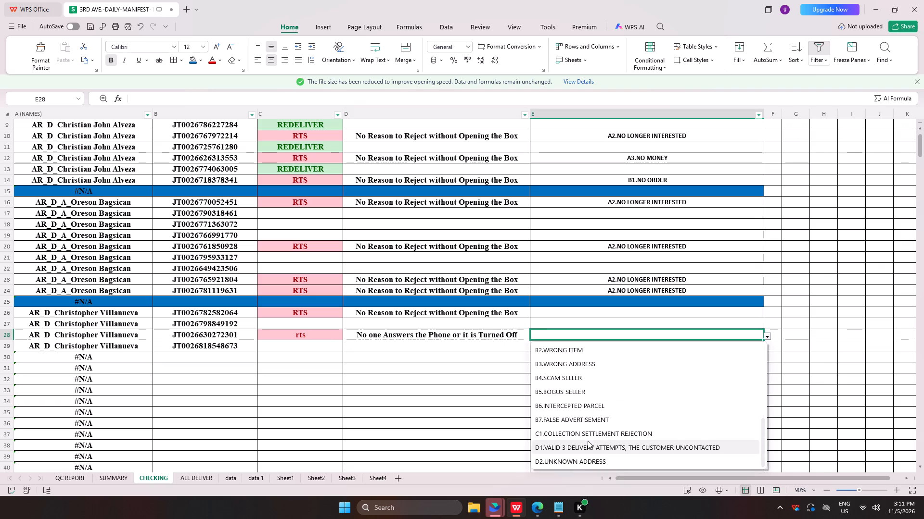
left_click(586, 445)
left_click(412, 355)
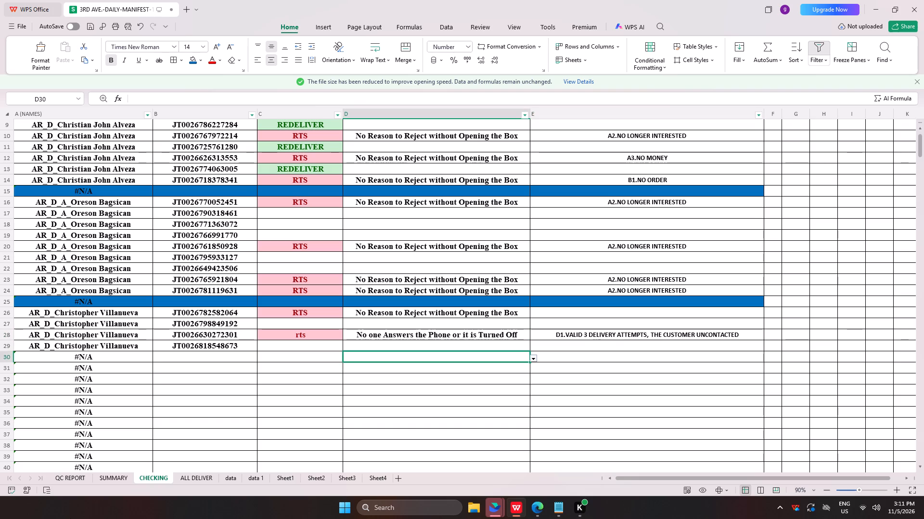
left_click(623, 310)
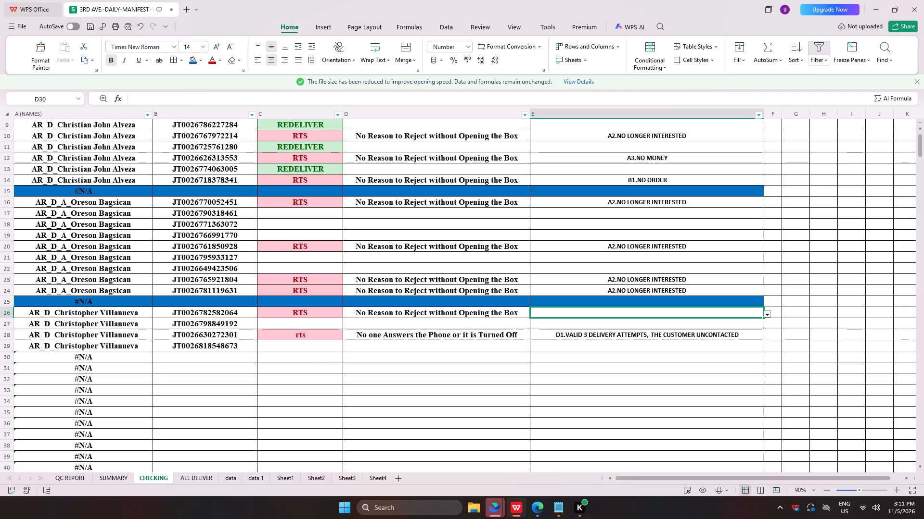
type("NO")
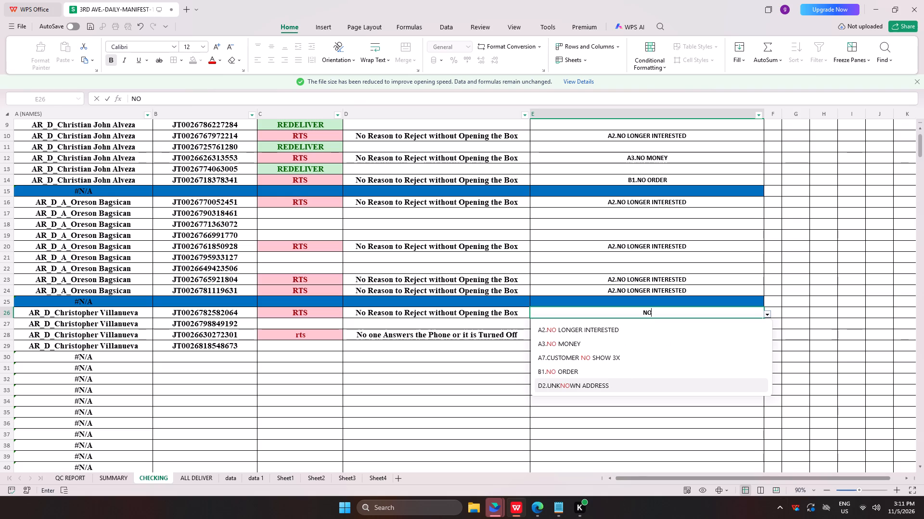
left_click(568, 332)
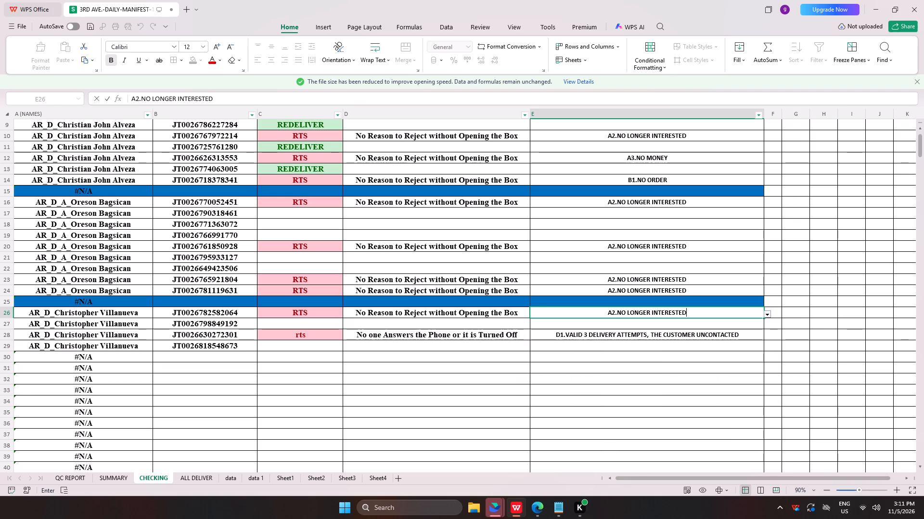
Fill A30:E30 with blue as the separator row below the courier's waybills.
left_click_drag(75, 359, 587, 358)
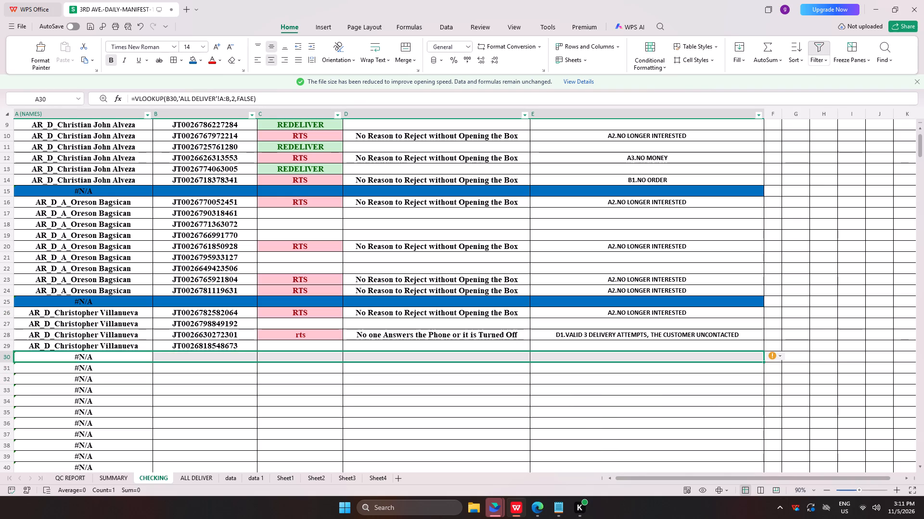
left_click(189, 61)
In JMS, refresh the Monitor Delivery summary, find the courier matching FREDE and open that courier's Currently Not POD parcel details.
key("alt+Tab")
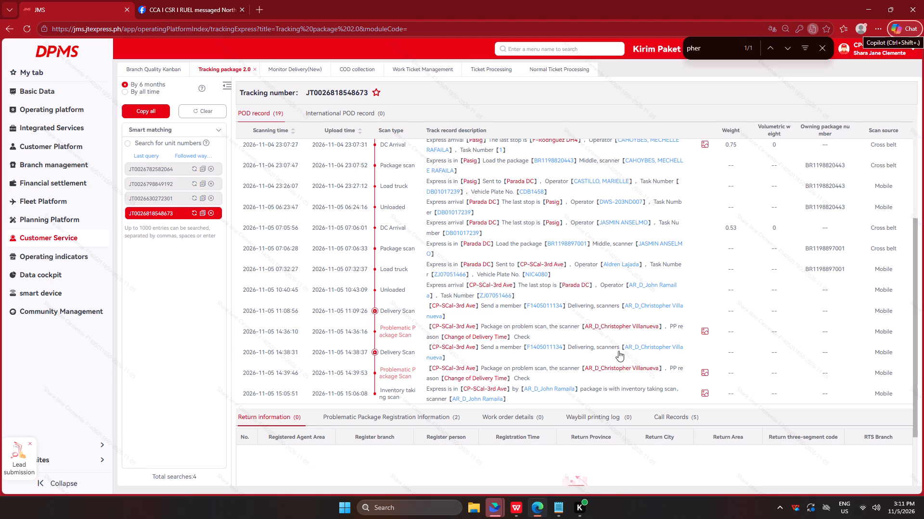
left_click(289, 76)
left_click(291, 69)
left_click(141, 85)
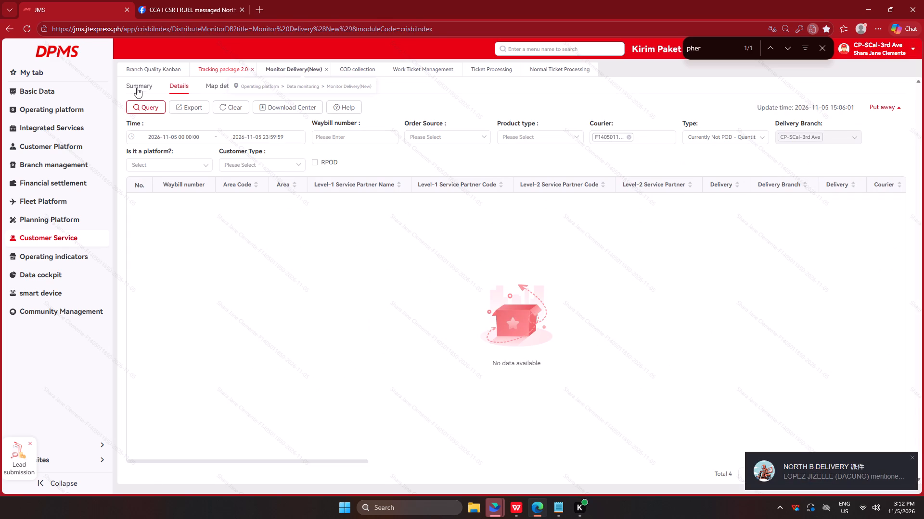
left_click(137, 86)
left_click_drag(712, 46, 666, 47)
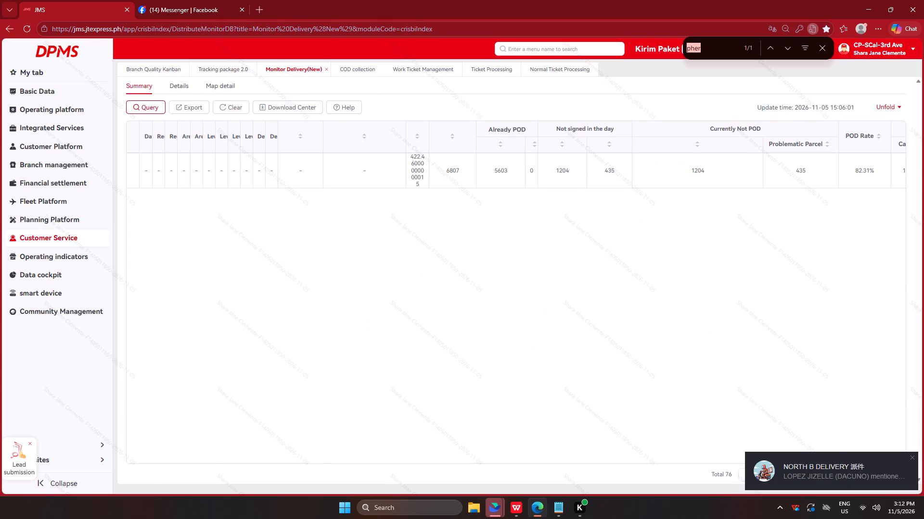
left_click_drag(666, 47, 645, 51)
type("FRE")
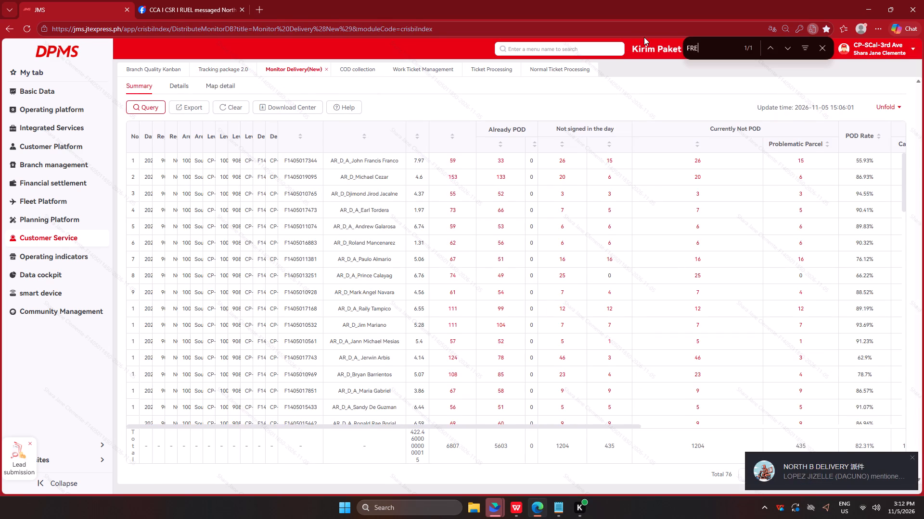
key("BackSpace")
type("ED")
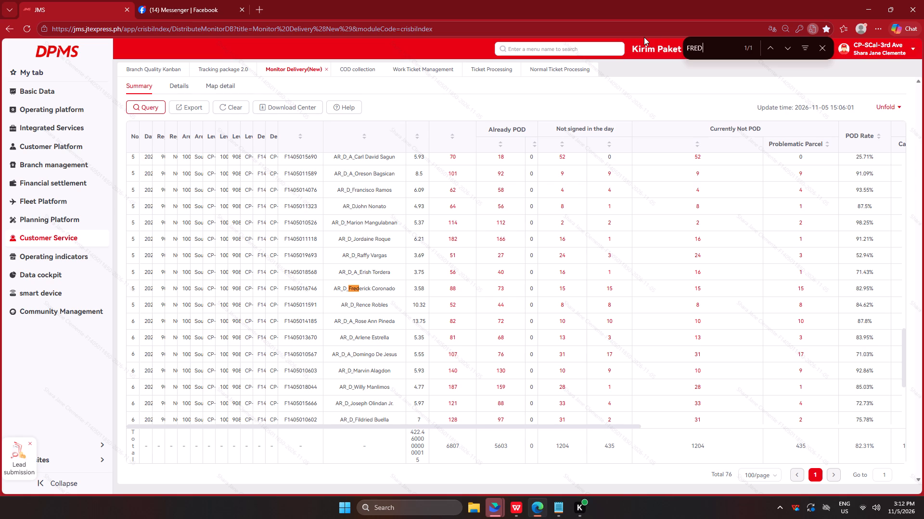
left_click(149, 107)
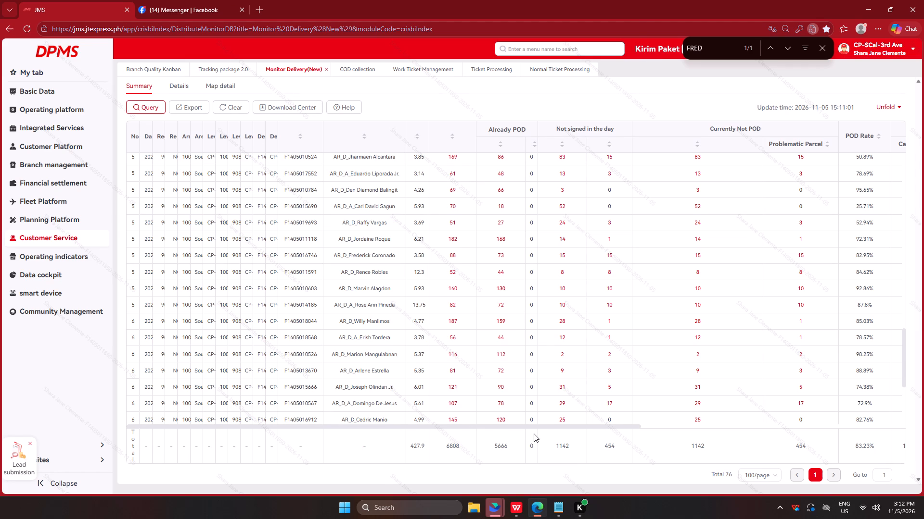
left_click(705, 43)
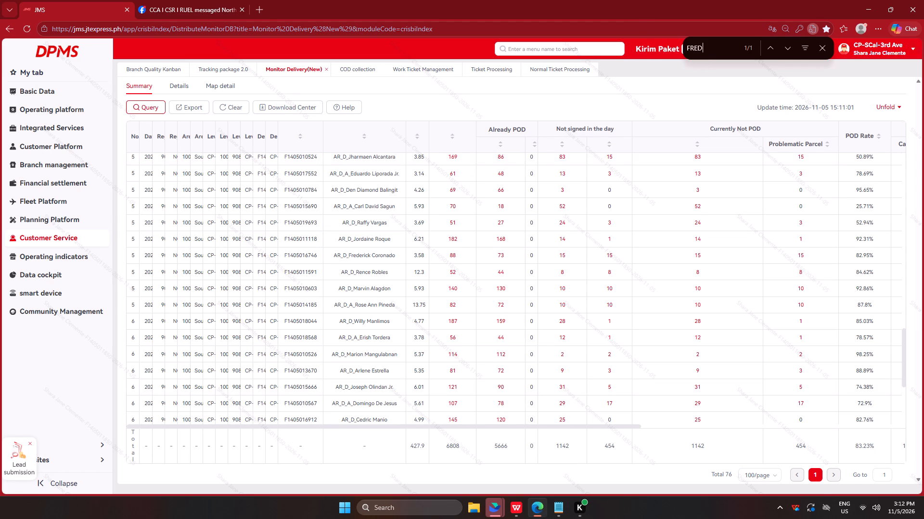
key("e")
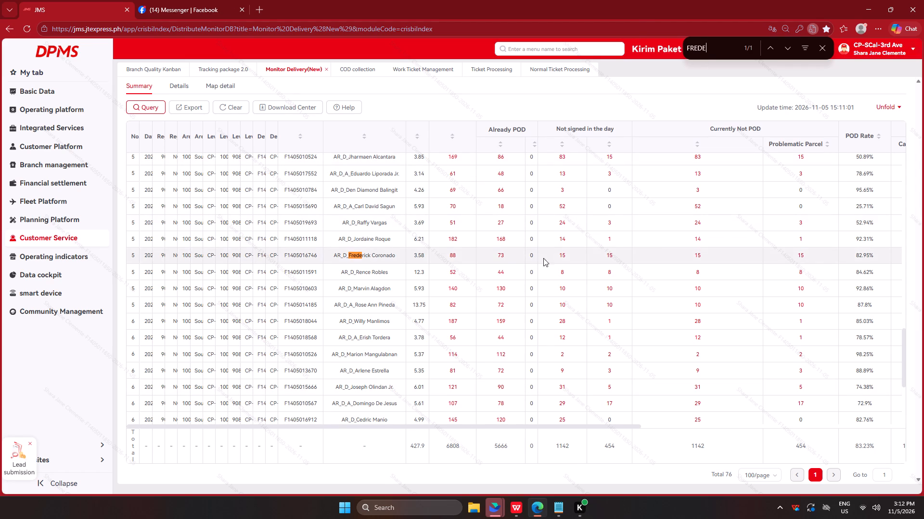
left_click(698, 258)
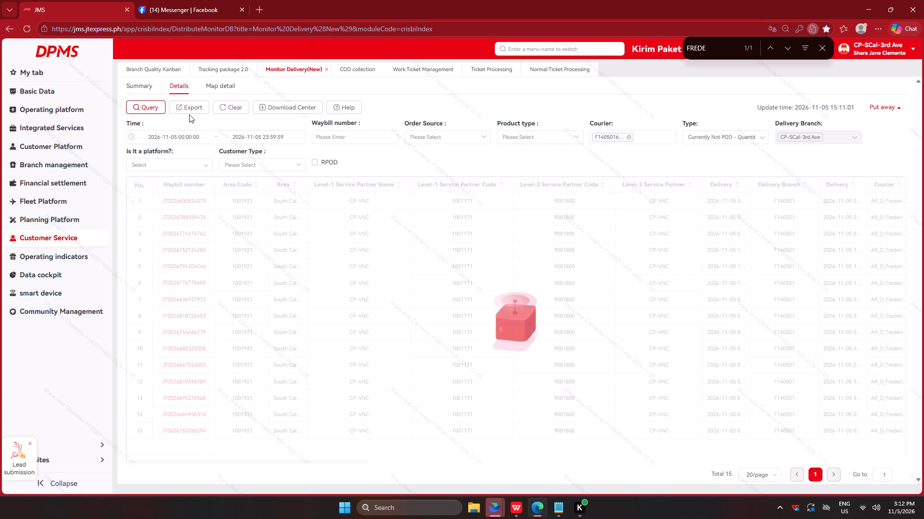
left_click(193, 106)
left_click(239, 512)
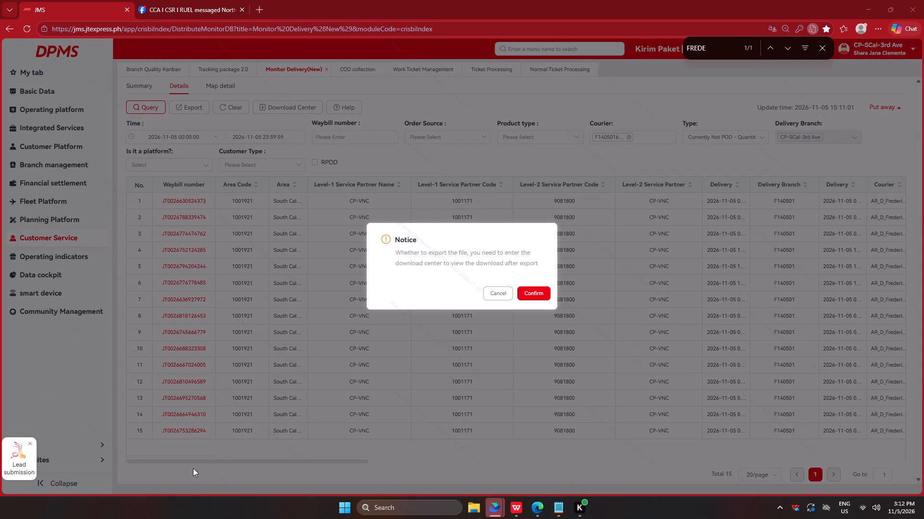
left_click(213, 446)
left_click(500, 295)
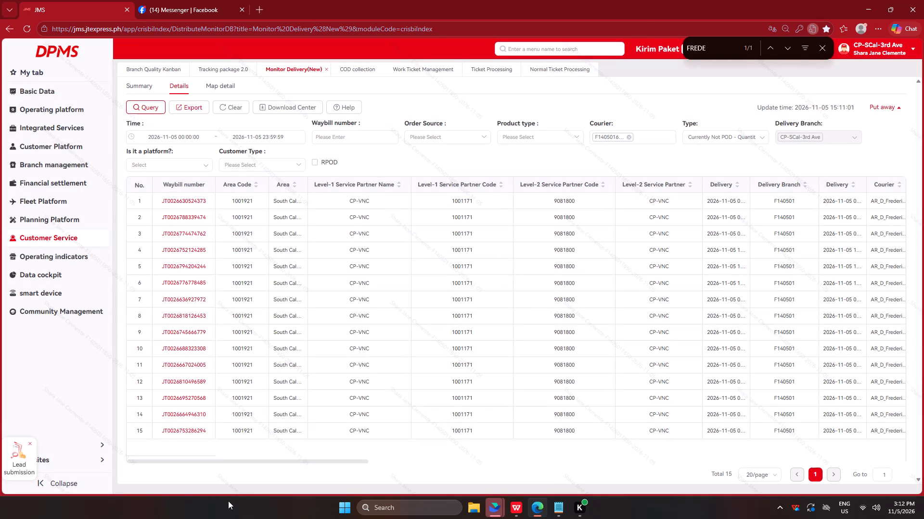
Capture the courier's listed waybill numbers with Image to text and paste them as text into the CHECKING sheet from B31.
key("ctrl+shift+a")
left_click_drag(150, 193, 205, 249)
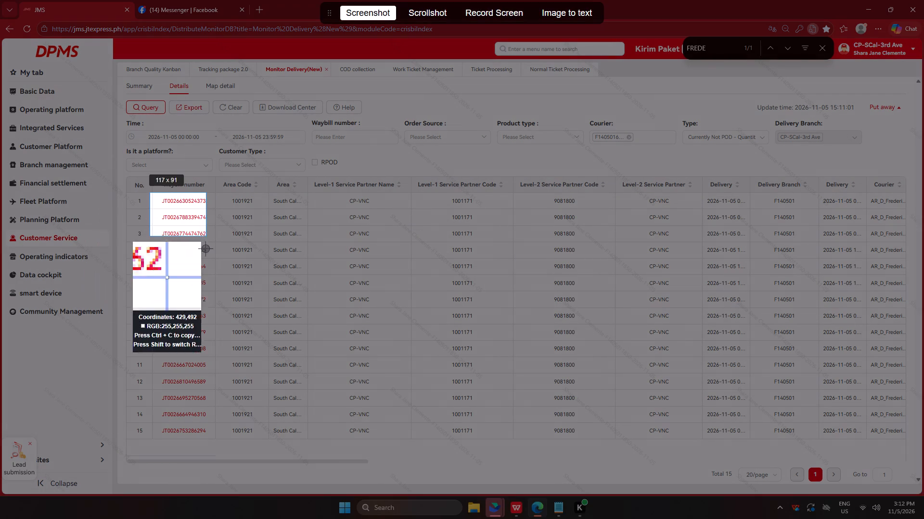
left_click_drag(205, 249, 218, 447)
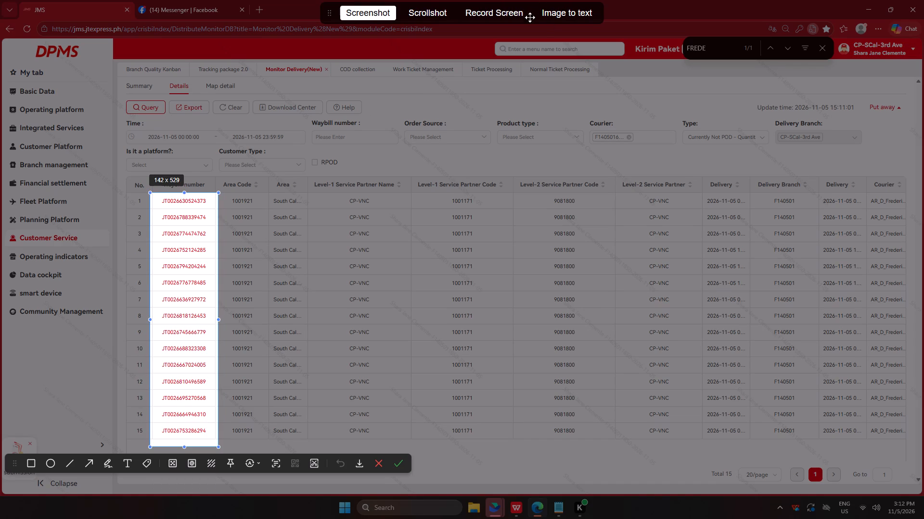
left_click(561, 12)
left_click(357, 418)
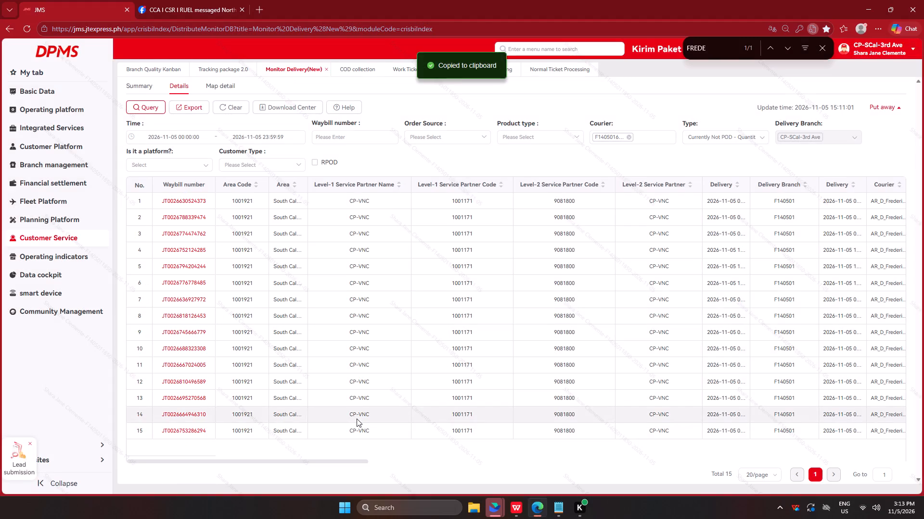
key("alt+Tab")
left_click(218, 371)
right_click(218, 370)
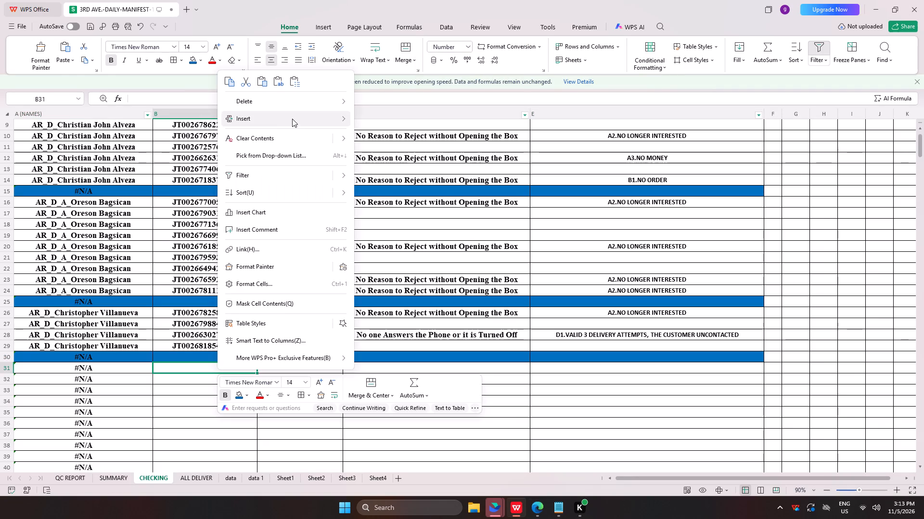
left_click(278, 80)
key("alt+Tab")
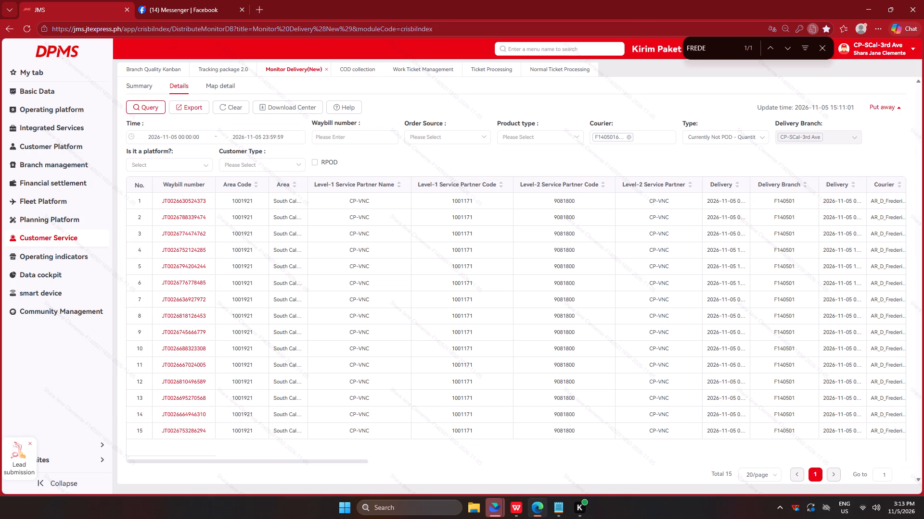
left_click(219, 71)
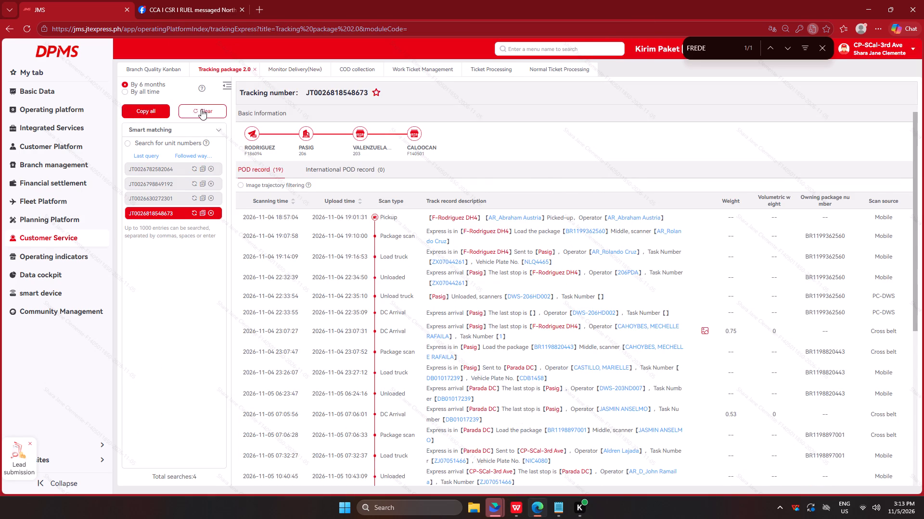
left_click(201, 109)
left_click(145, 257)
key("ctrl+v")
scroll(513, 207, "down", 4)
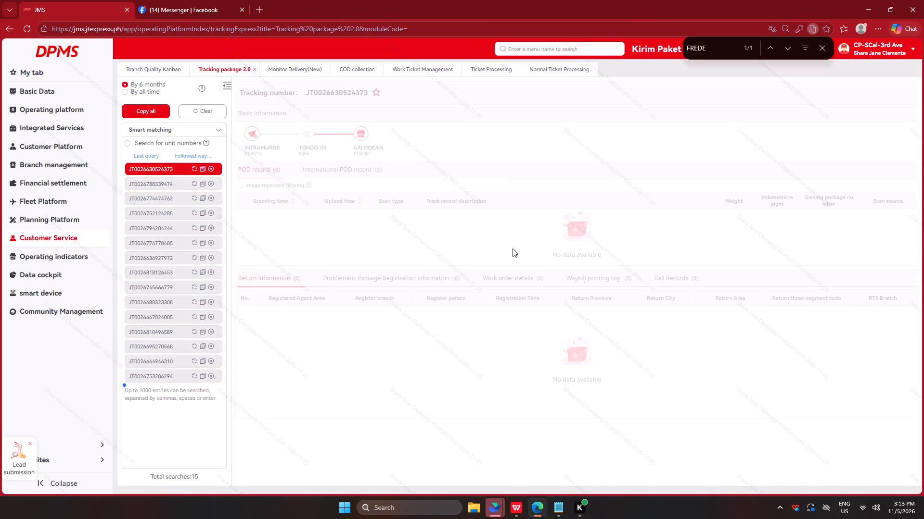
scroll(513, 248, "down", 11)
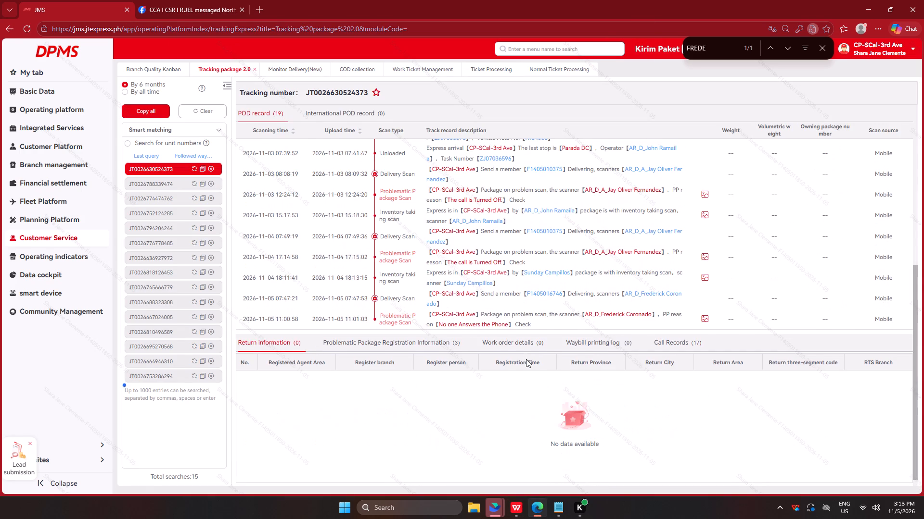
scroll(526, 358, "up", 1)
key("alt+Tab")
left_click_drag(310, 269, 312, 269)
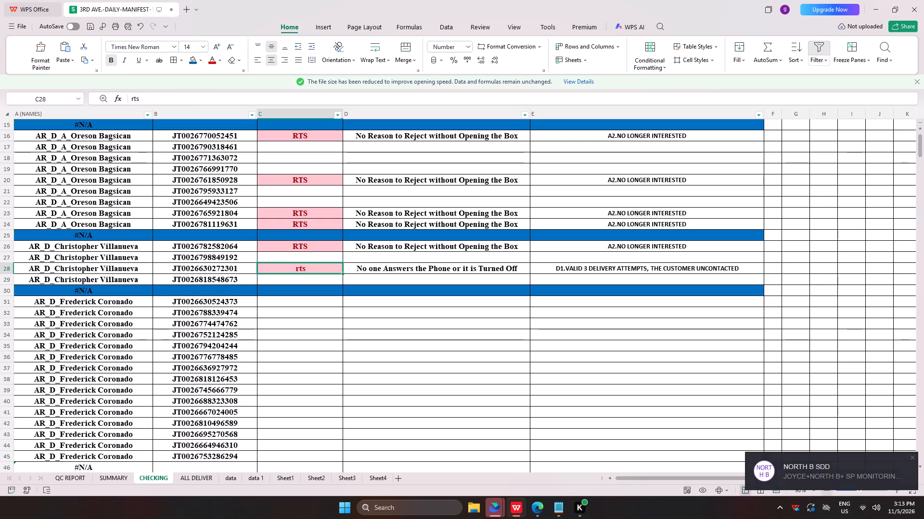
left_click_drag(312, 269, 621, 266)
left_click(302, 272)
type("RTS")
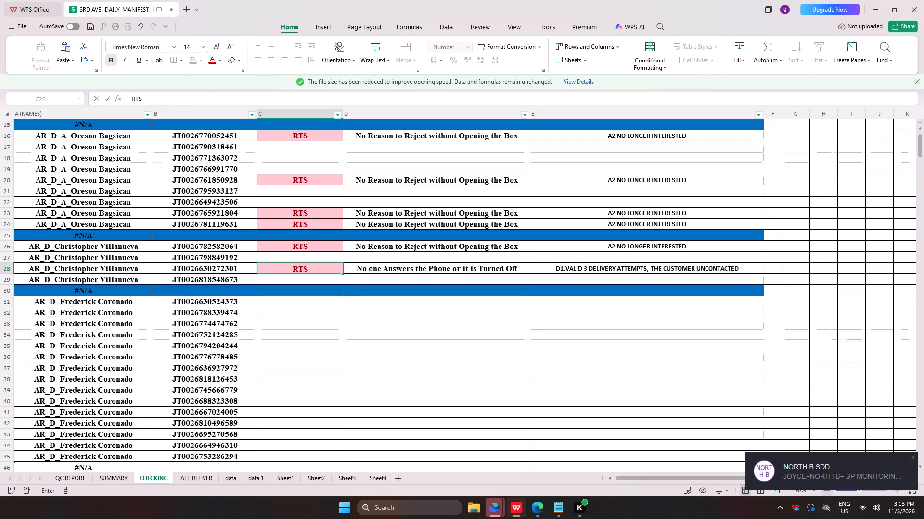
left_click(317, 331)
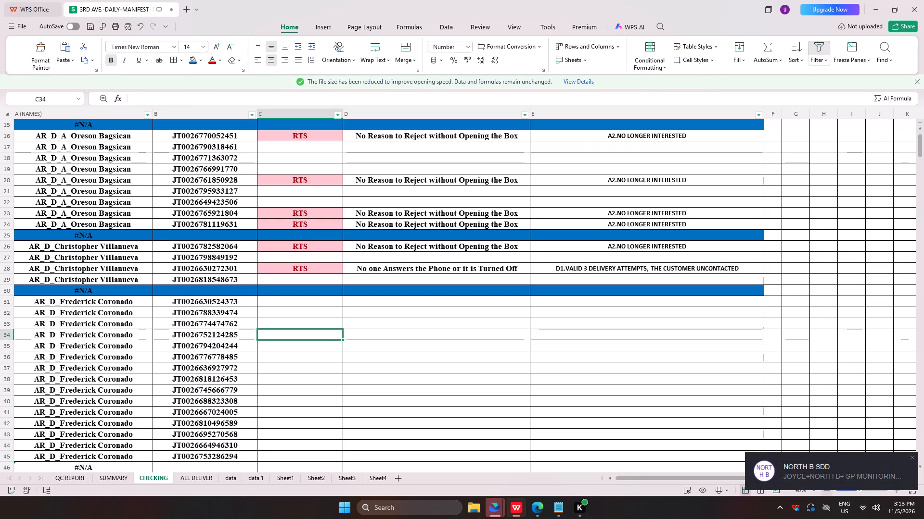
left_click_drag(295, 272, 606, 272)
key("ctrl+c")
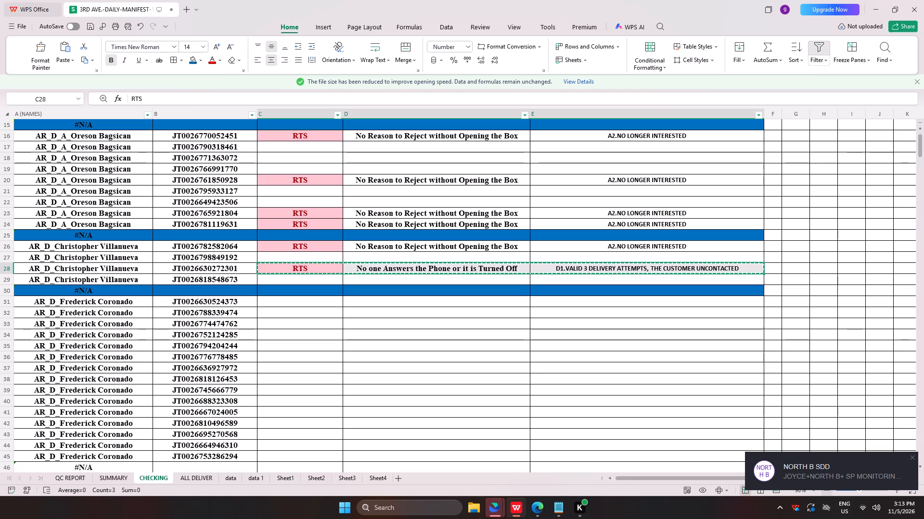
left_click(279, 306)
key("ctrl+v")
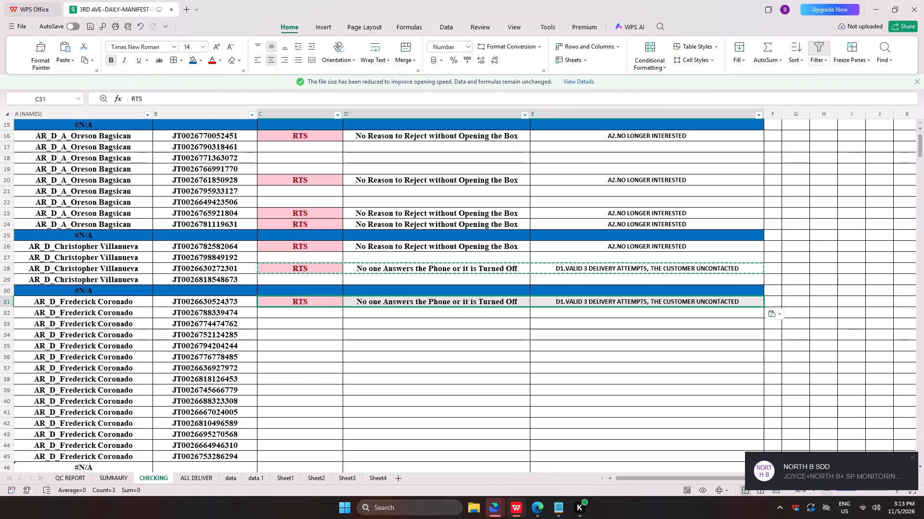
key("alt+Tab")
left_click(157, 178)
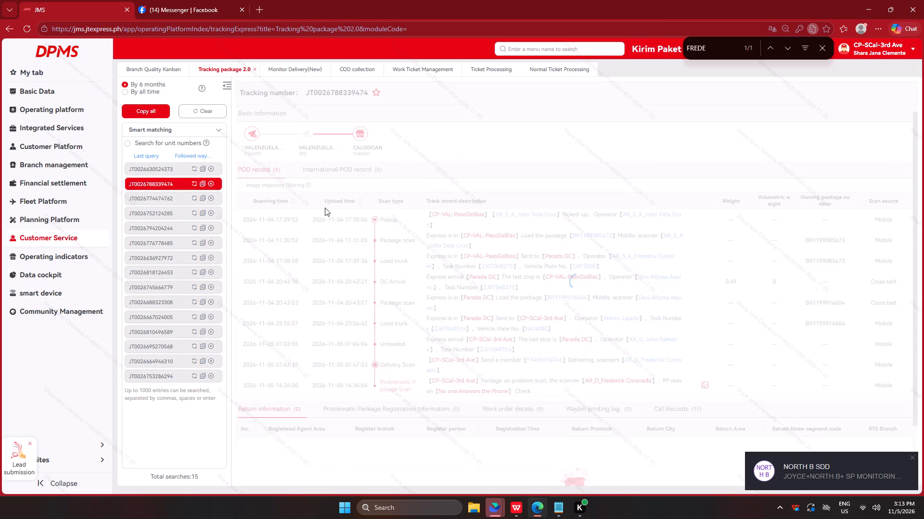
left_click(141, 200)
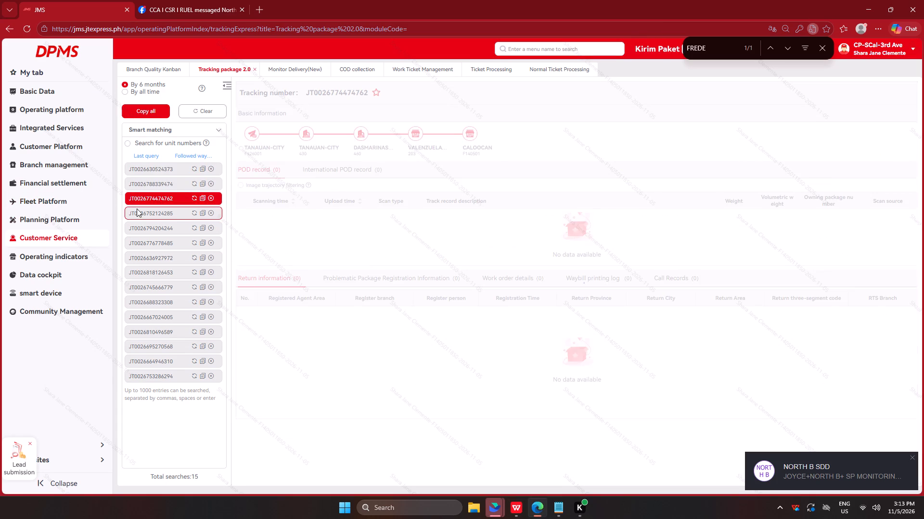
scroll(454, 246, "down", 5)
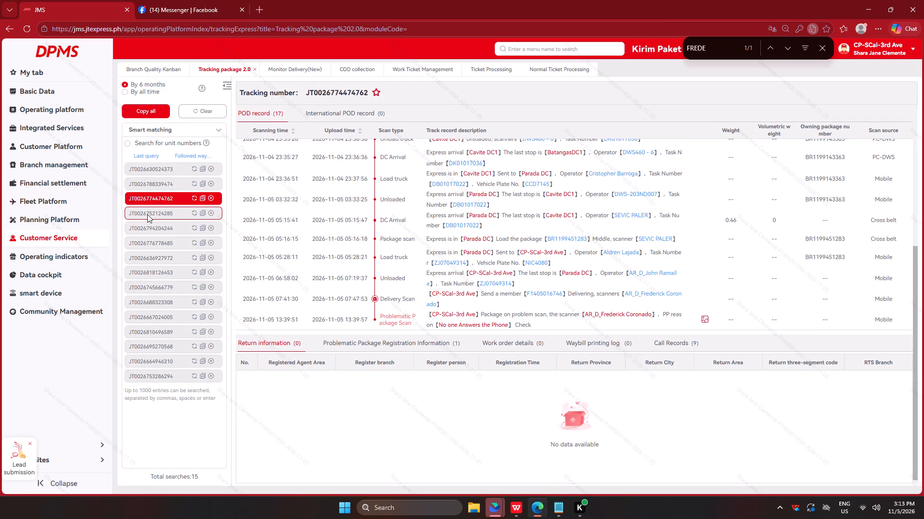
left_click(148, 214)
left_click(147, 225)
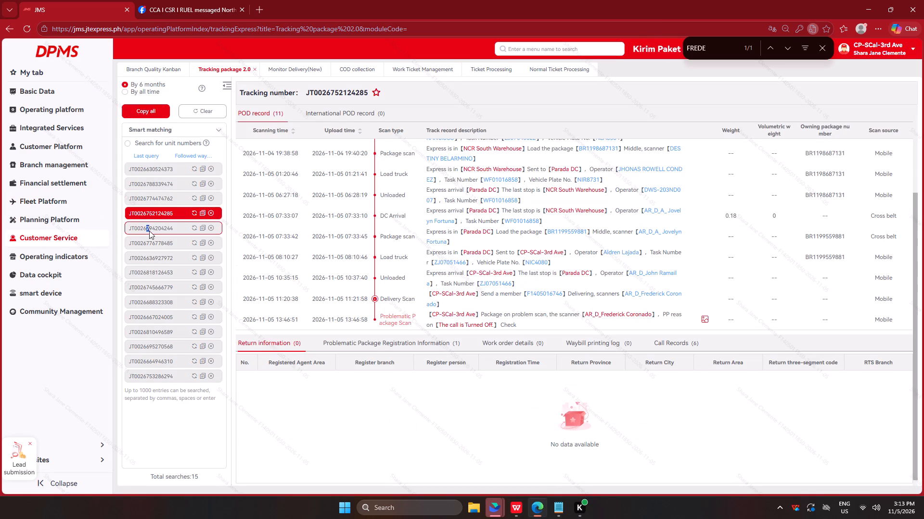
scroll(471, 297, "down", 4)
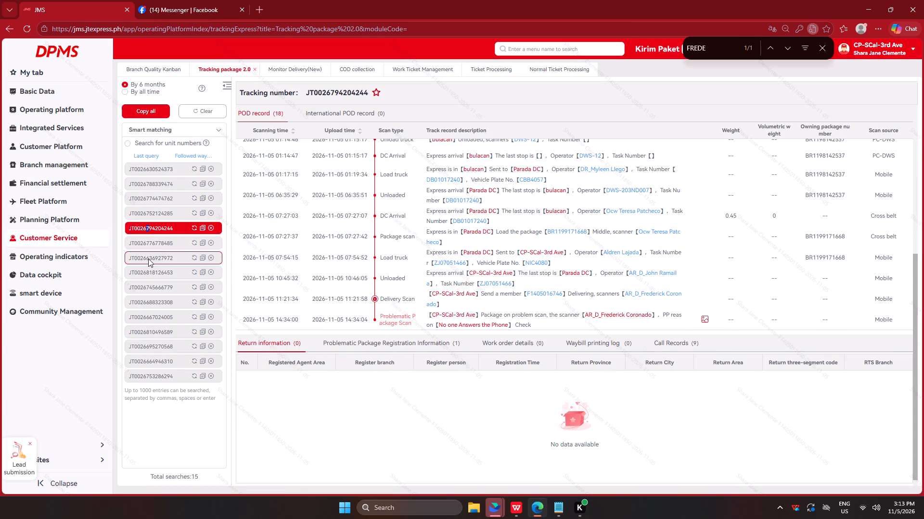
left_click(159, 247)
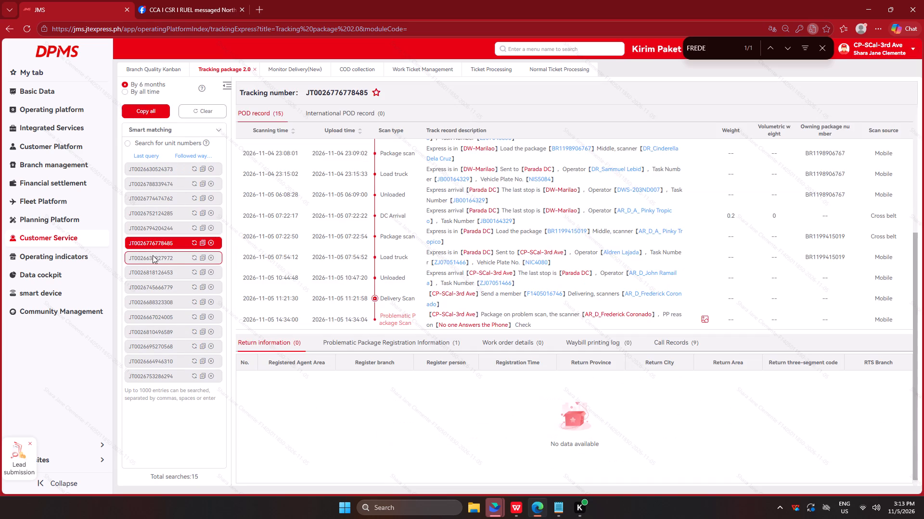
left_click(153, 255)
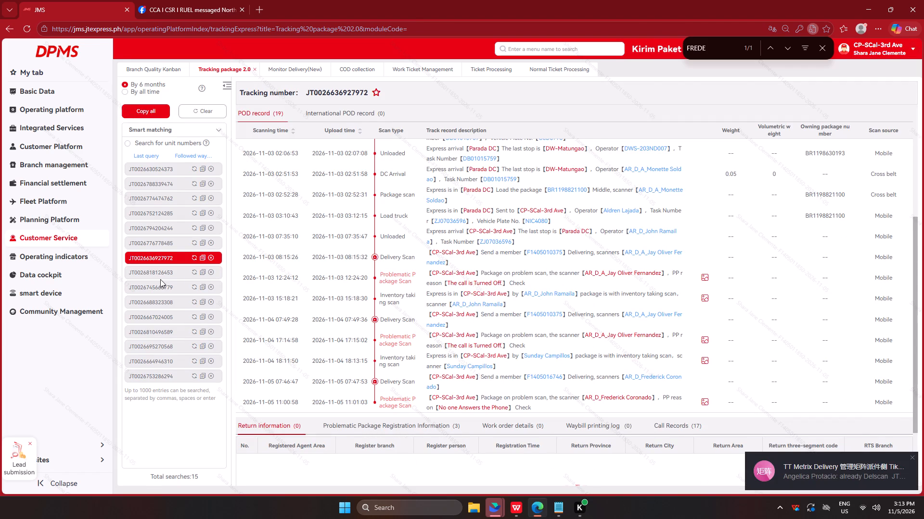
key("alt+Tab")
left_click(271, 366)
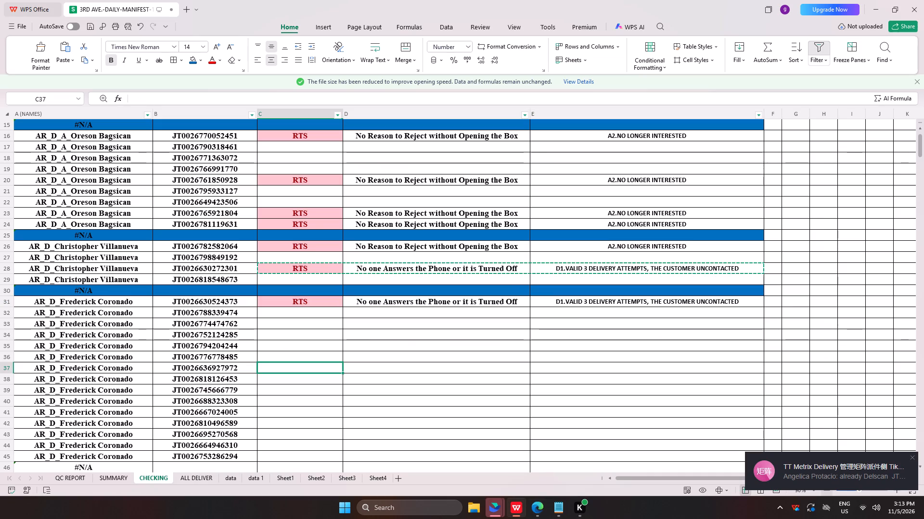
key("ctrl+v")
key("alt+Tab")
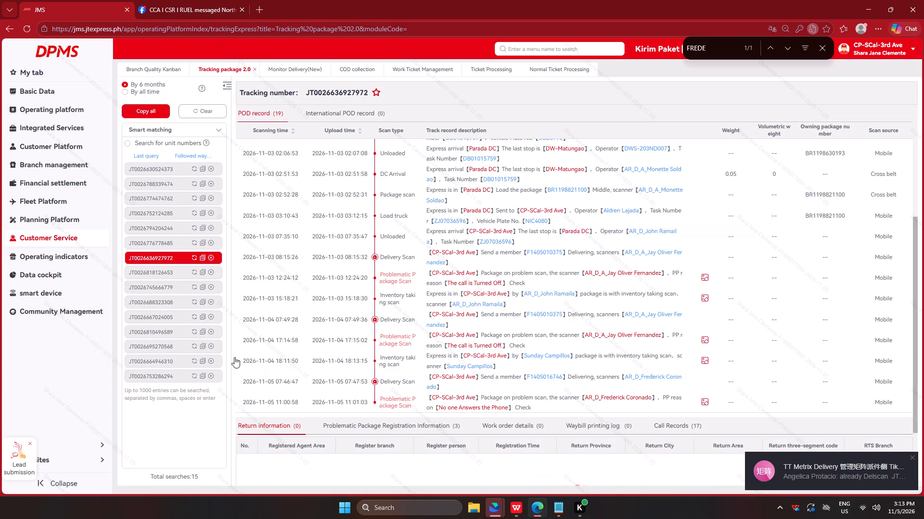
left_click(155, 272)
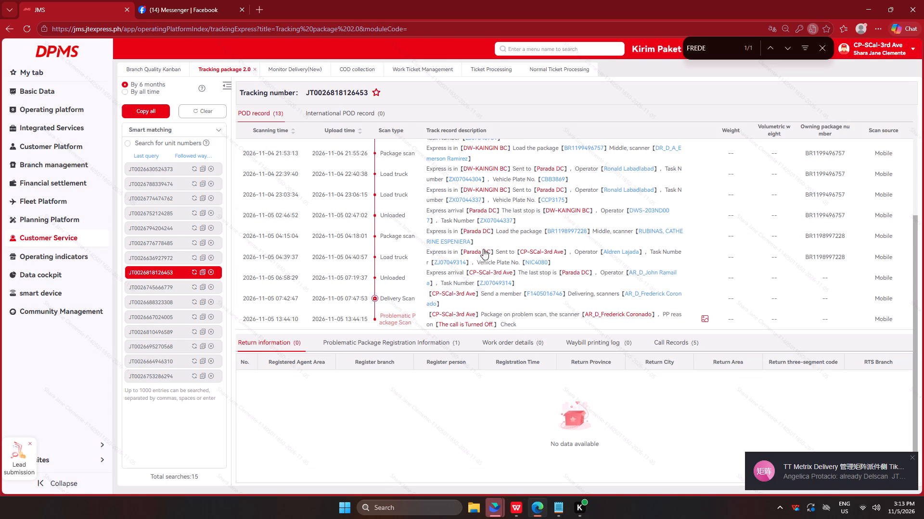
scroll(483, 250, "down", 2)
left_click(175, 292)
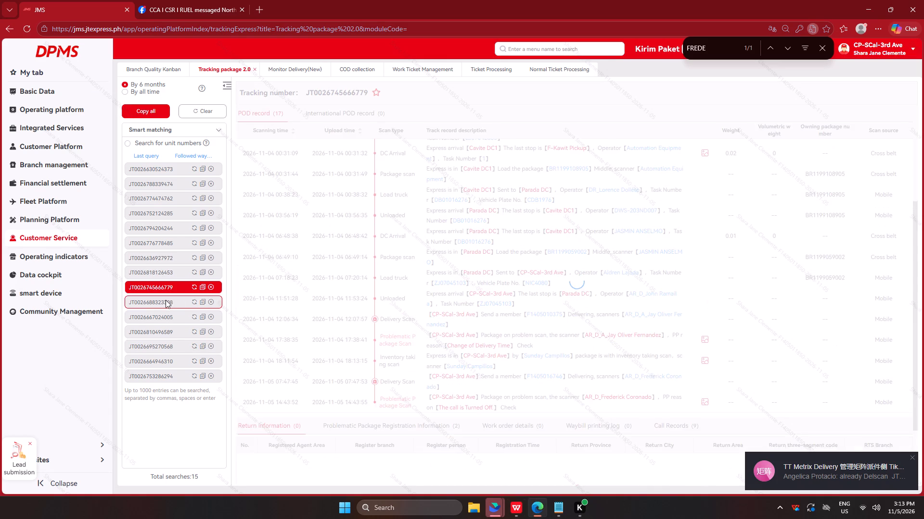
scroll(504, 334, "down", 1)
left_click(168, 303)
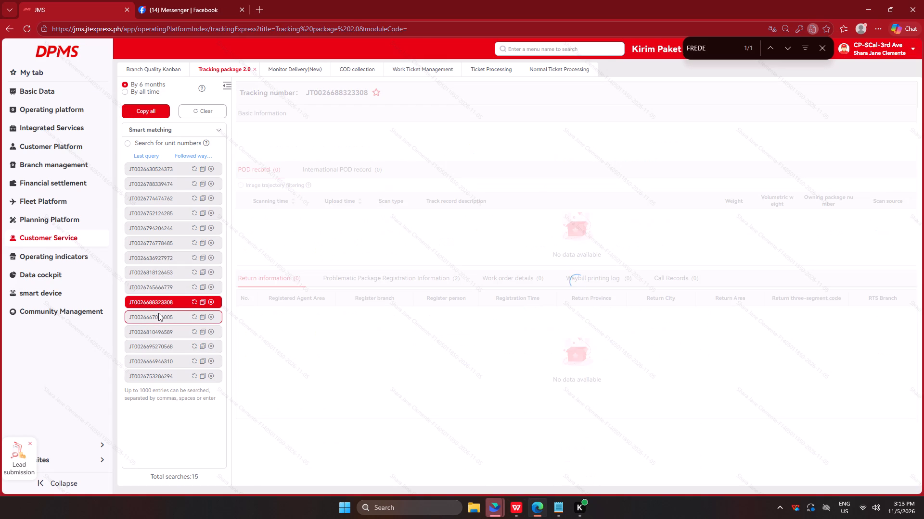
left_click(159, 313)
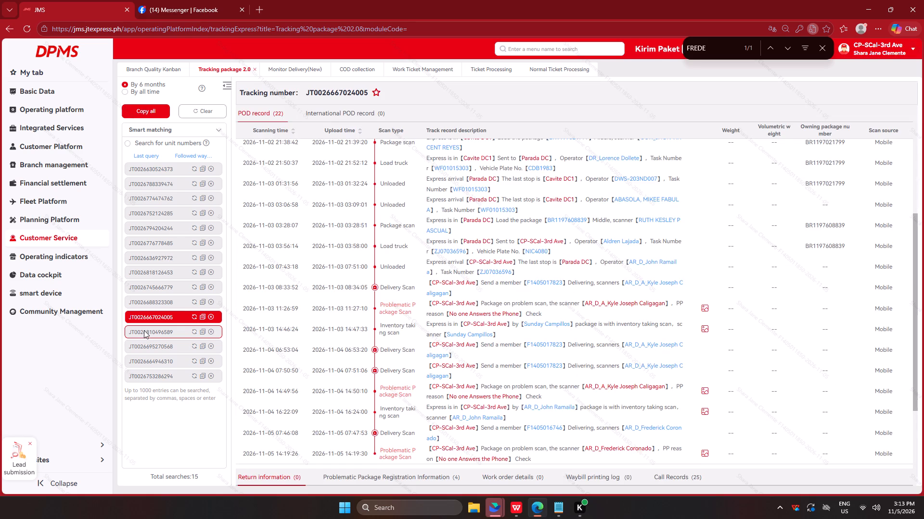
scroll(428, 331, "down", 2)
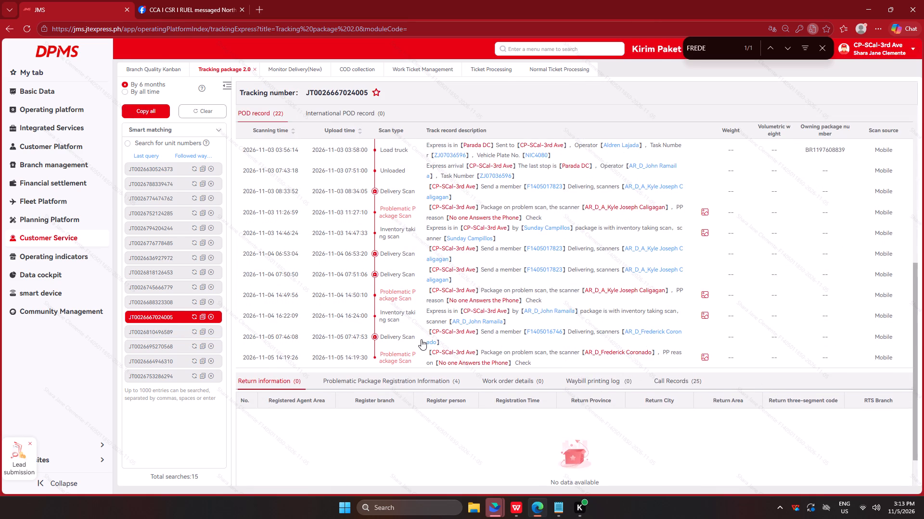
key("alt+Tab")
scroll(308, 431, "down", 3)
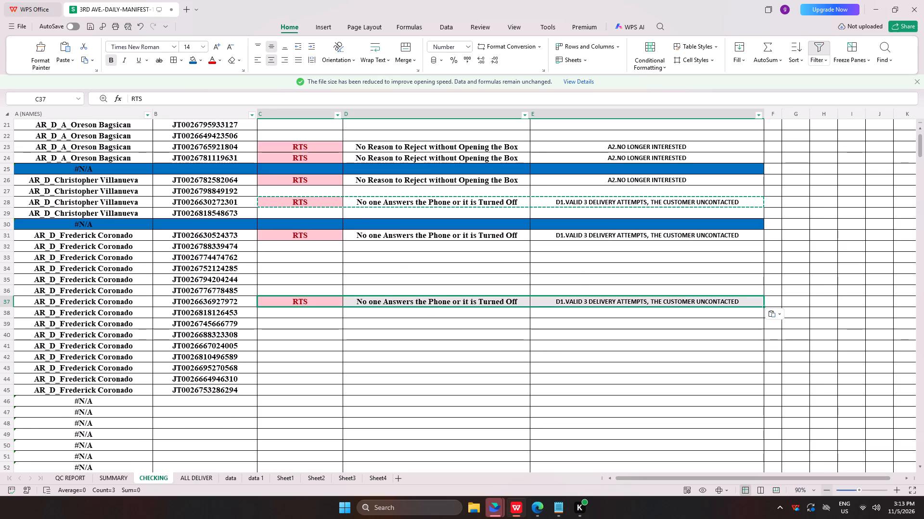
left_click(295, 352)
left_click(295, 345)
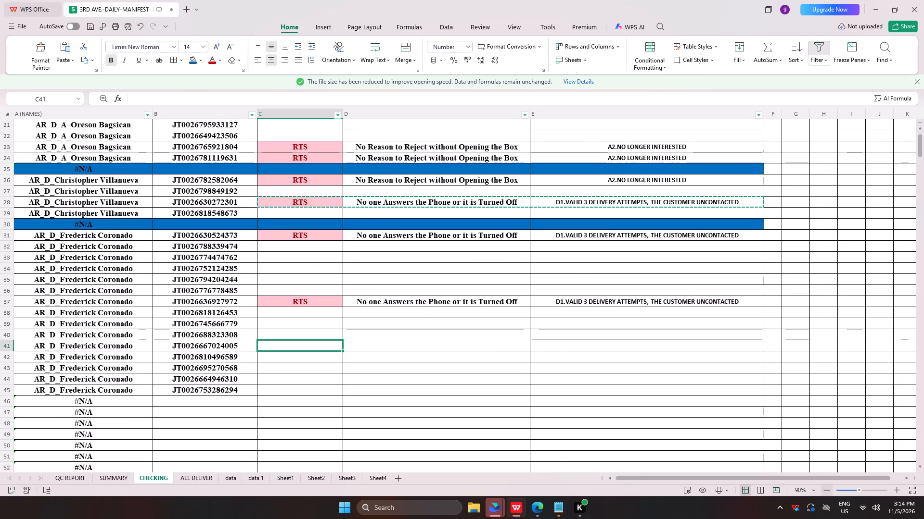
key("ctrl+v")
key("alt+Tab")
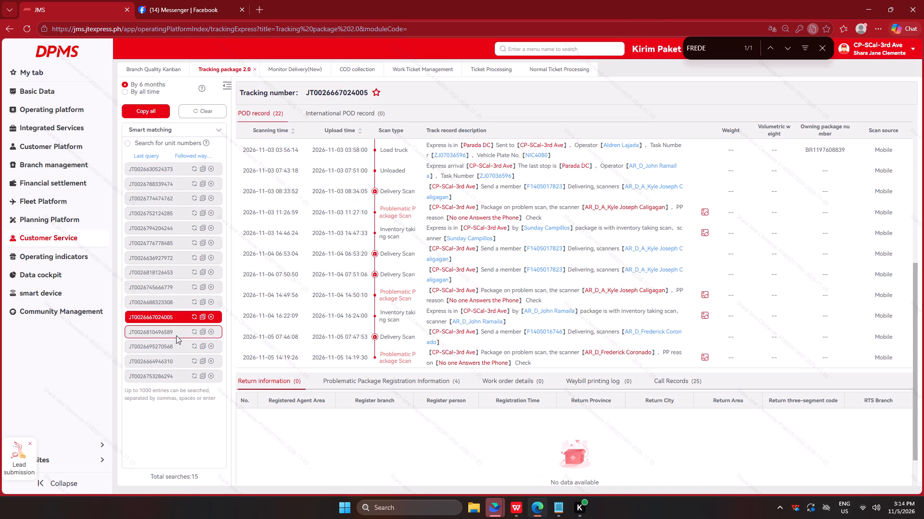
left_click(164, 333)
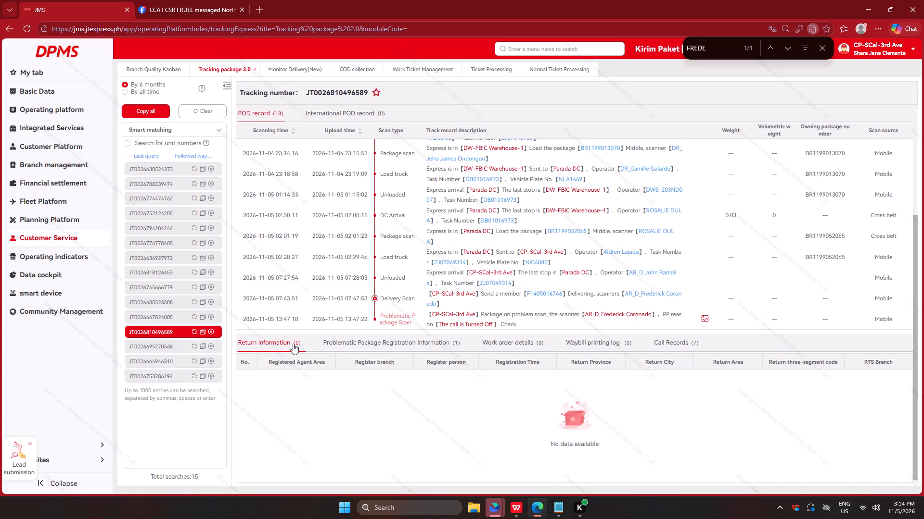
left_click(152, 348)
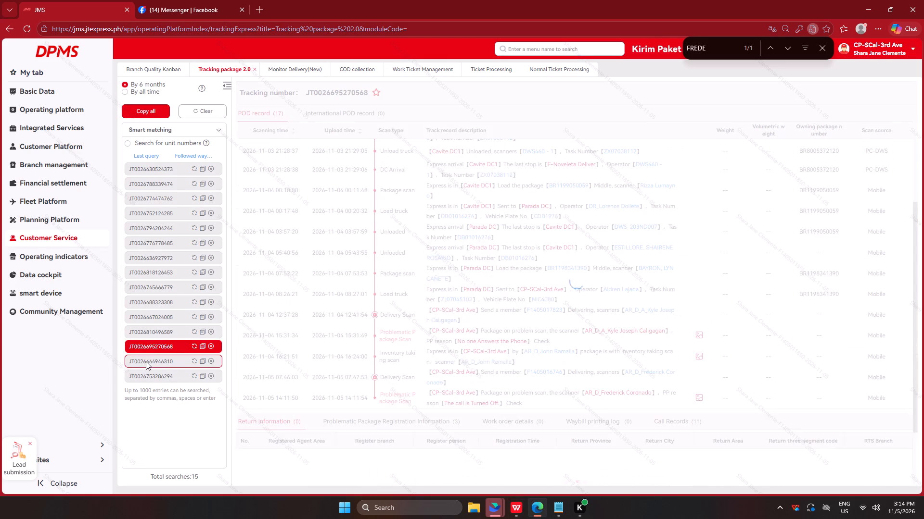
left_click(147, 361)
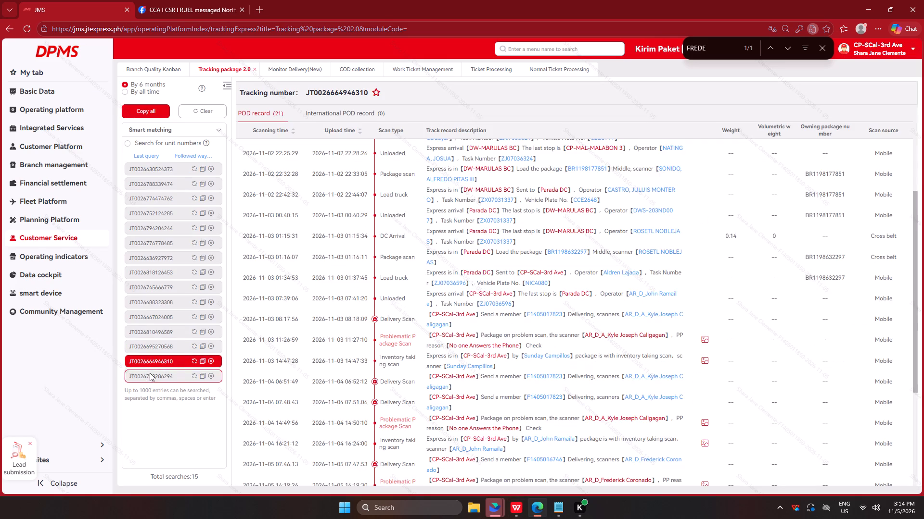
scroll(504, 353, "down", 3)
left_click(167, 371)
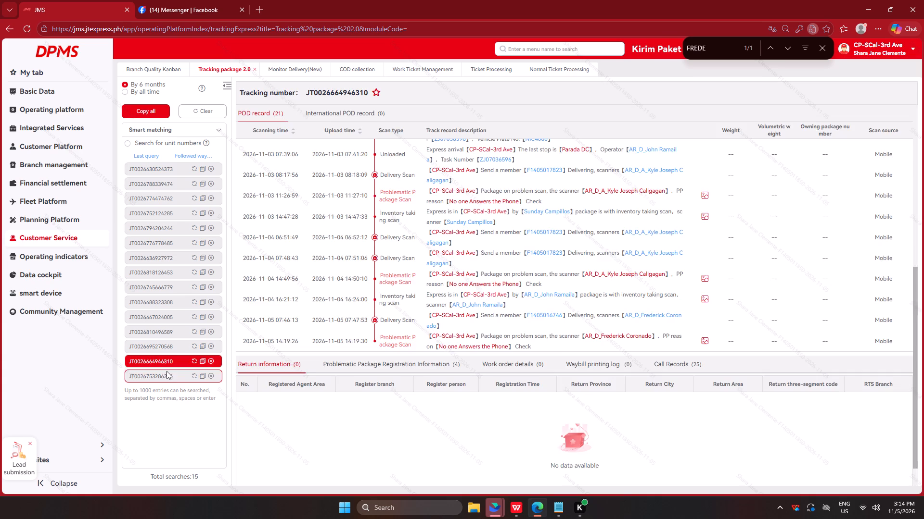
key("alt+Tab")
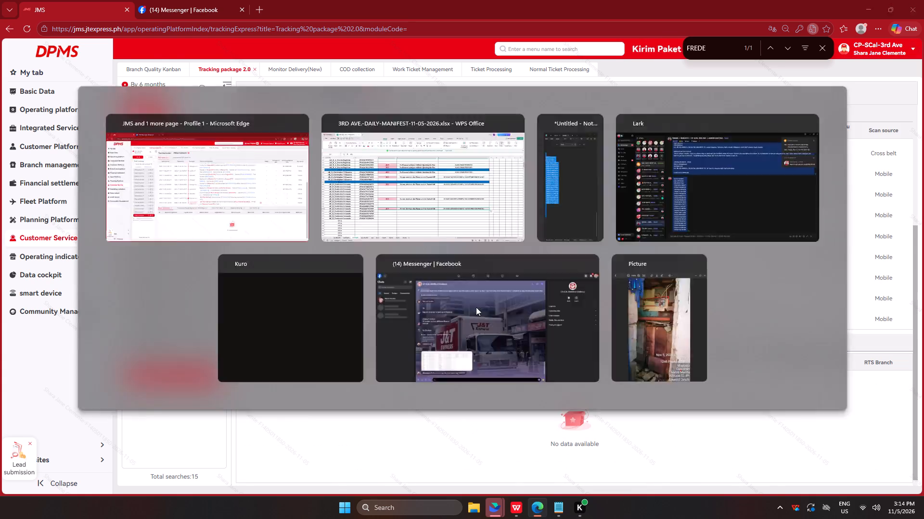
left_click(286, 383)
key("ctrl+v")
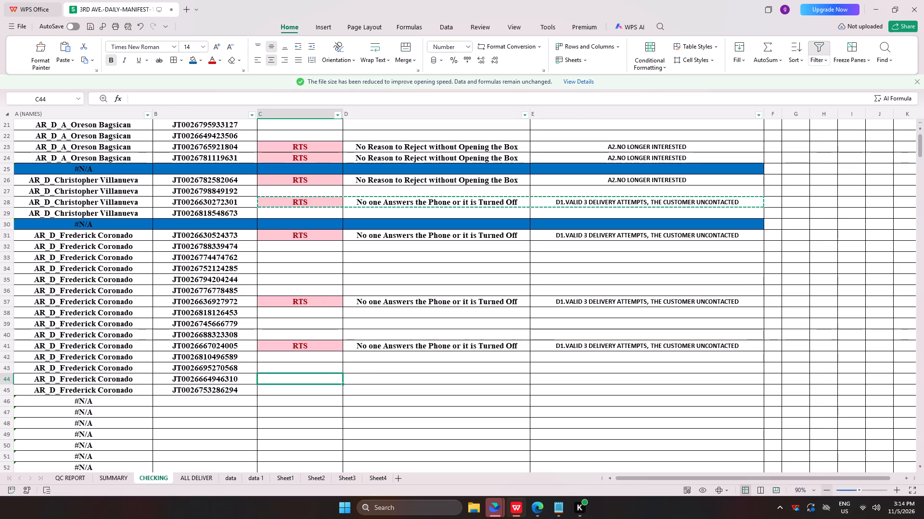
Fill A46:E46 with blue as the separator row below this courier's waybills.
left_click_drag(63, 401, 508, 398)
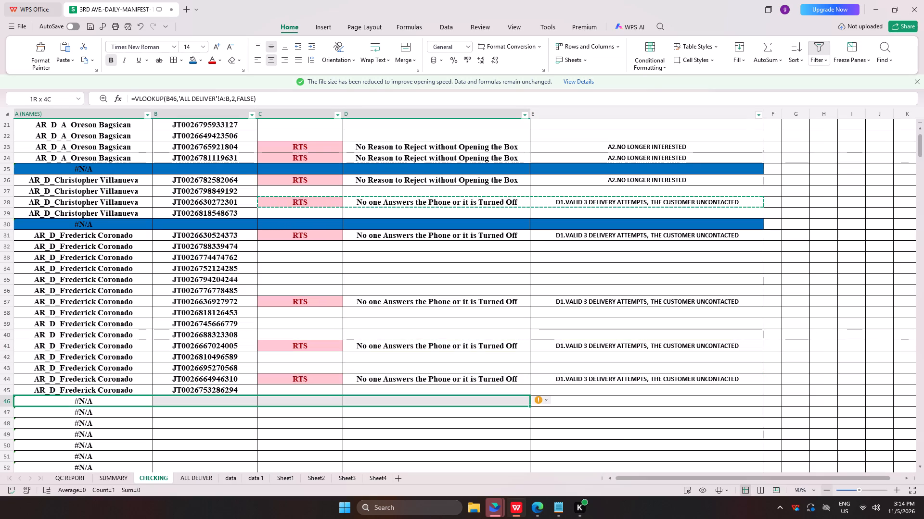
left_click_drag(508, 398, 545, 398)
left_click(196, 64)
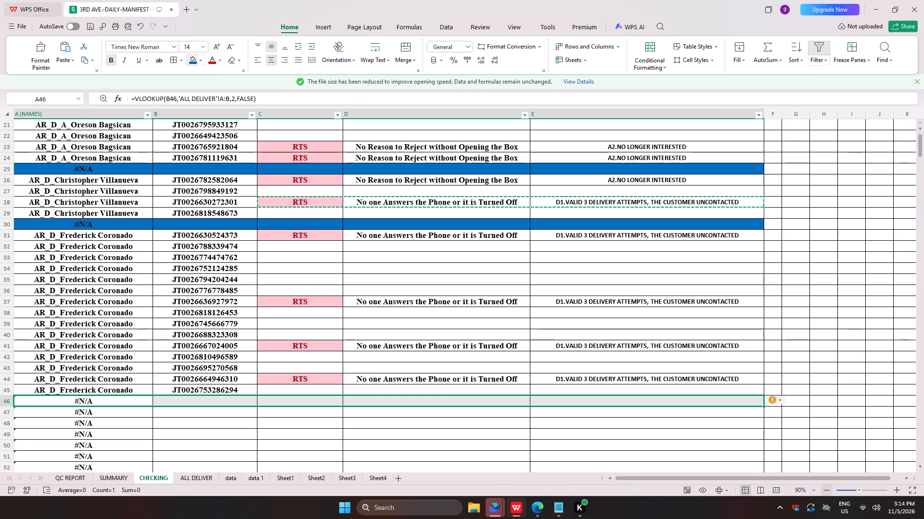
Copy the REDELIVER status from C13 to the blank status cells C17:C19, C21:C22, C27, C29, C32:C36, C38:C40 and C42:C43.
scroll(351, 211, "up", 5)
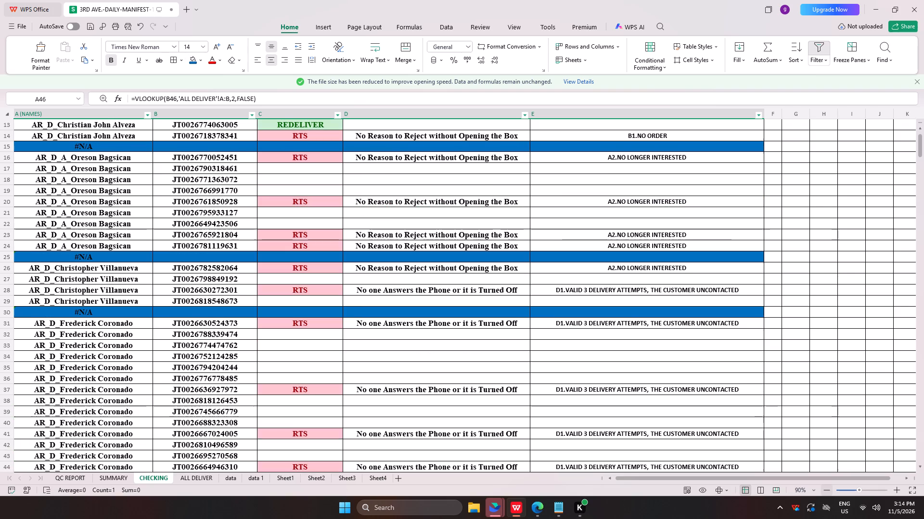
left_click(325, 142)
key("ctrl+c")
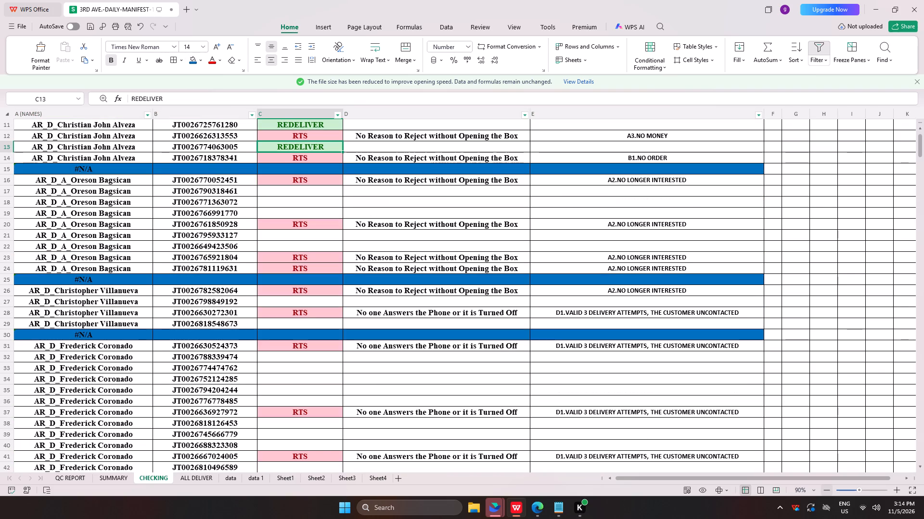
left_click_drag(328, 192, 318, 214)
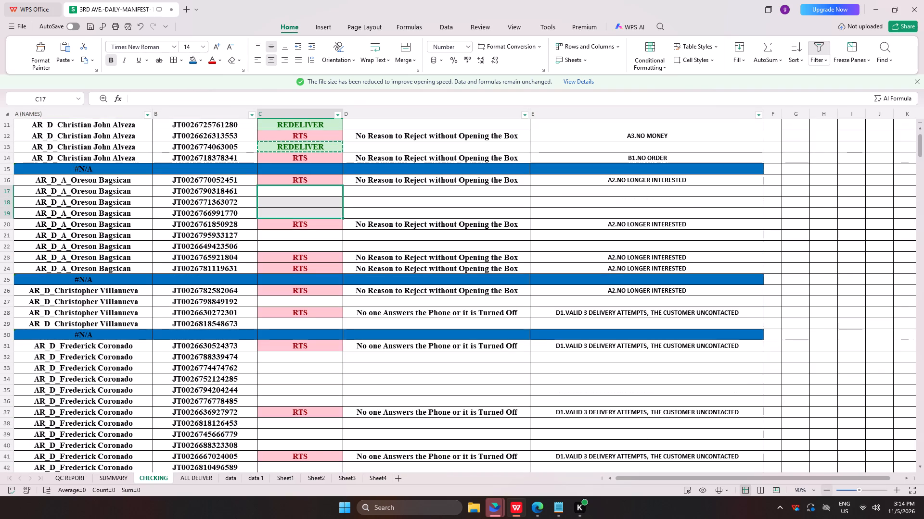
left_click_drag(317, 235, 321, 249, "ctrl")
left_click(315, 300, "ctrl")
left_click(310, 323, "ctrl")
left_click_drag(301, 362, 314, 406, "ctrl")
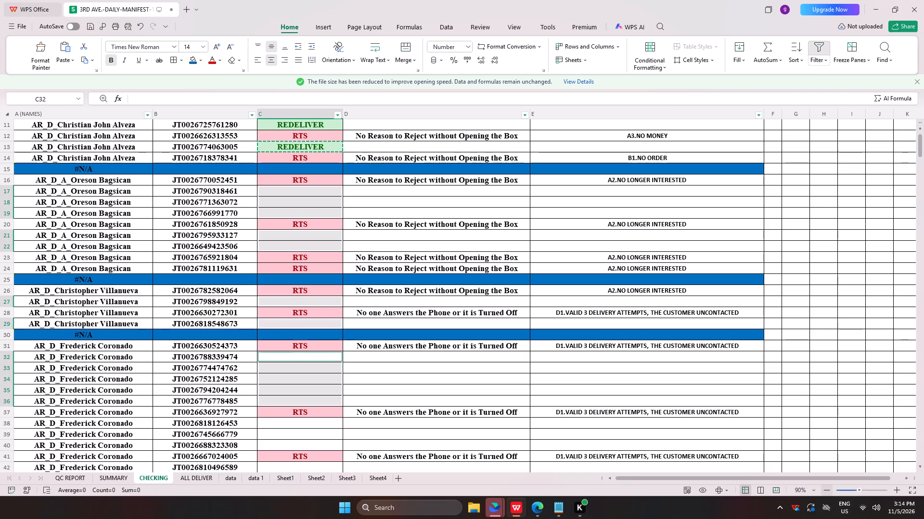
left_click_drag(328, 426, 329, 448, "ctrl")
scroll(327, 356, "down", 6)
left_click_drag(315, 331, 316, 332, "ctrl")
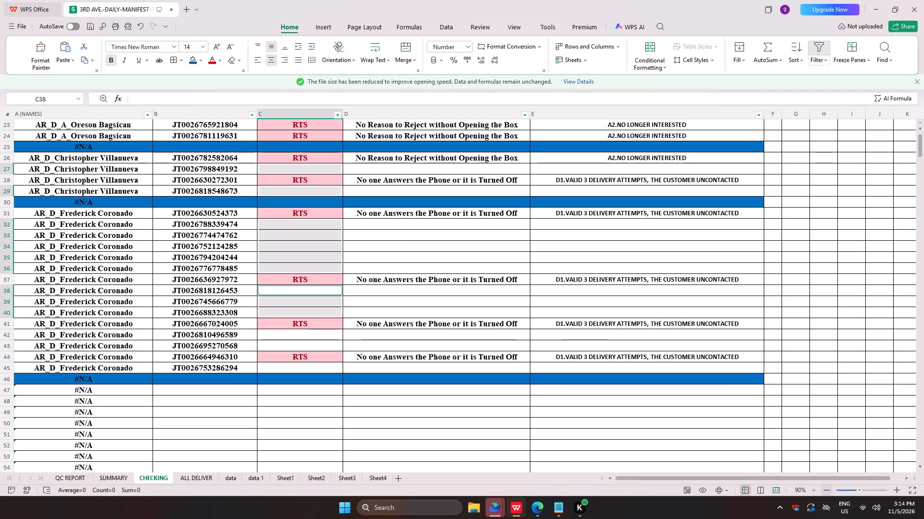
left_click_drag(316, 332, 315, 349, "ctrl")
key("ctrl+v")
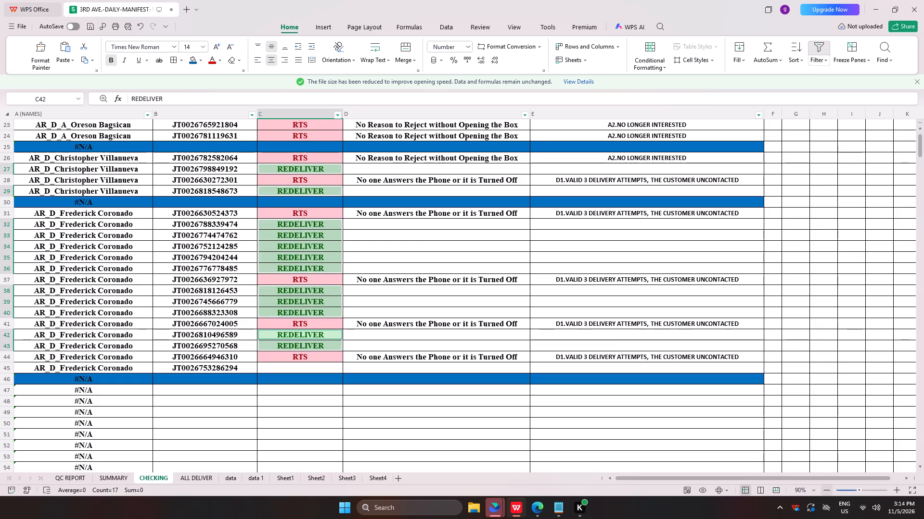
left_click(311, 338)
key("ctrl+c")
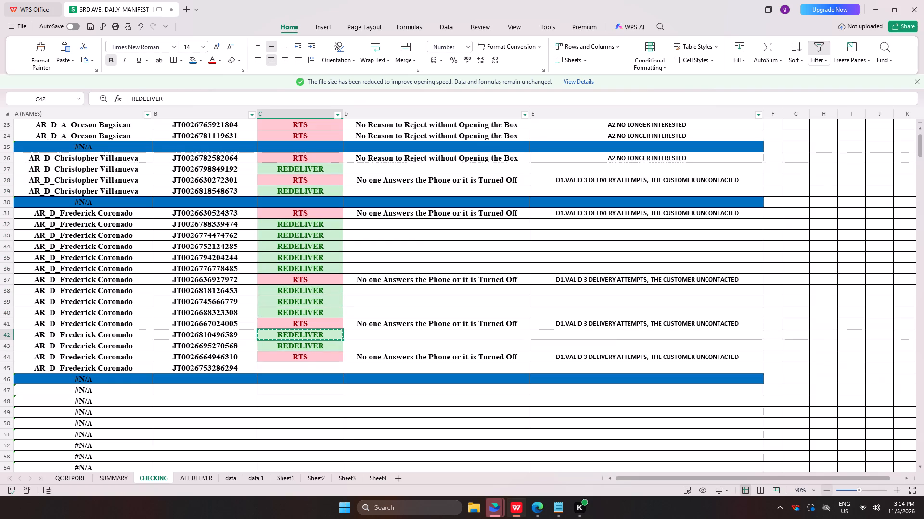
left_click(314, 361, "ctrl")
left_click(310, 369, "ctrl")
key("ctrl+v")
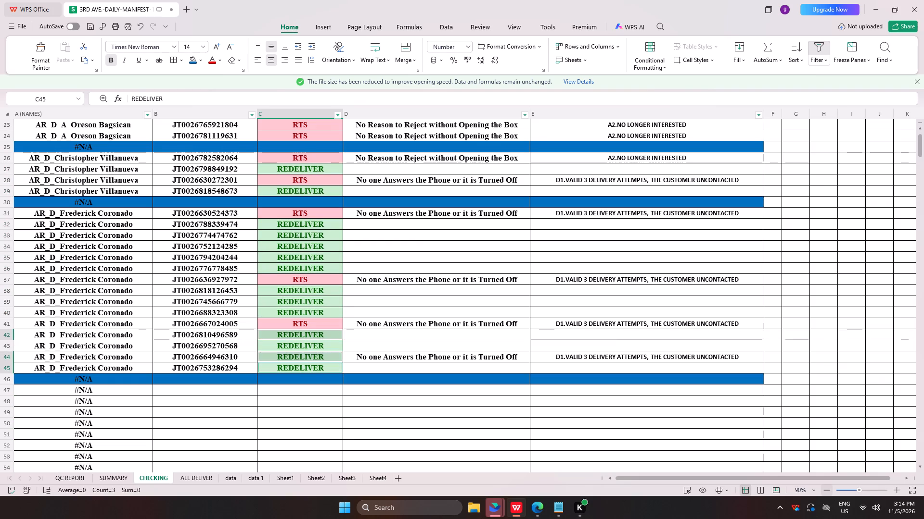
Deselect the filled status cells in the CHECKING sheet and switch to the JMS parcel tracking page in the browser.
left_click(411, 409)
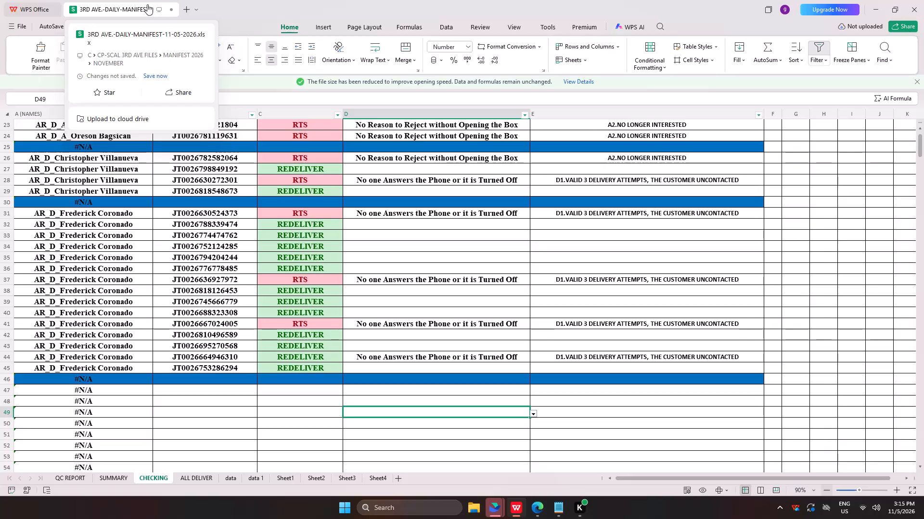
key("alt+Tab")
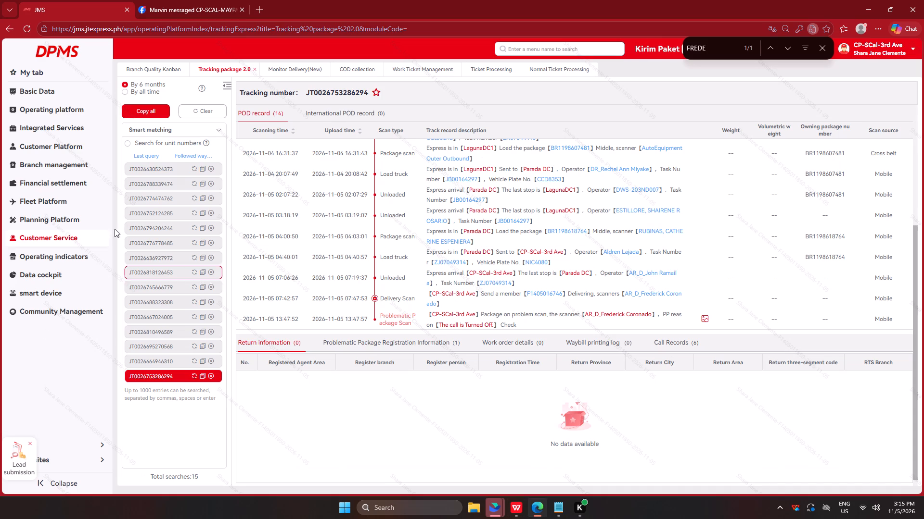
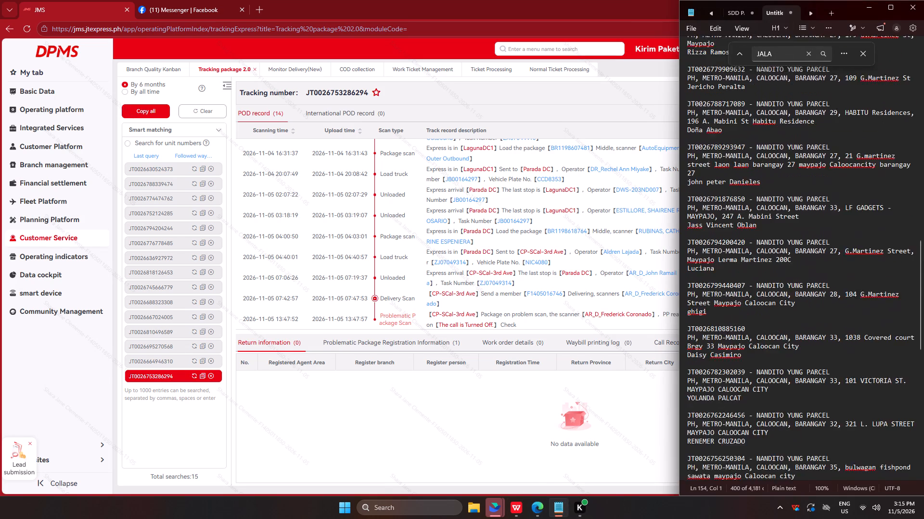
Replace the selected block of text near the end of the parcel address notes with a line break.
scroll(739, 169, "down", 6)
key("Return")
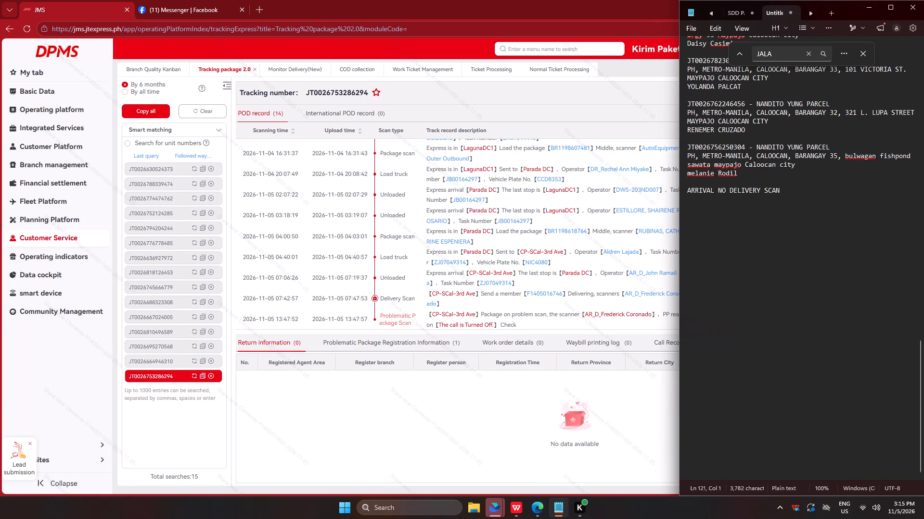
left_click_drag(773, 52, 740, 59)
key("ctrl+v")
key("Return")
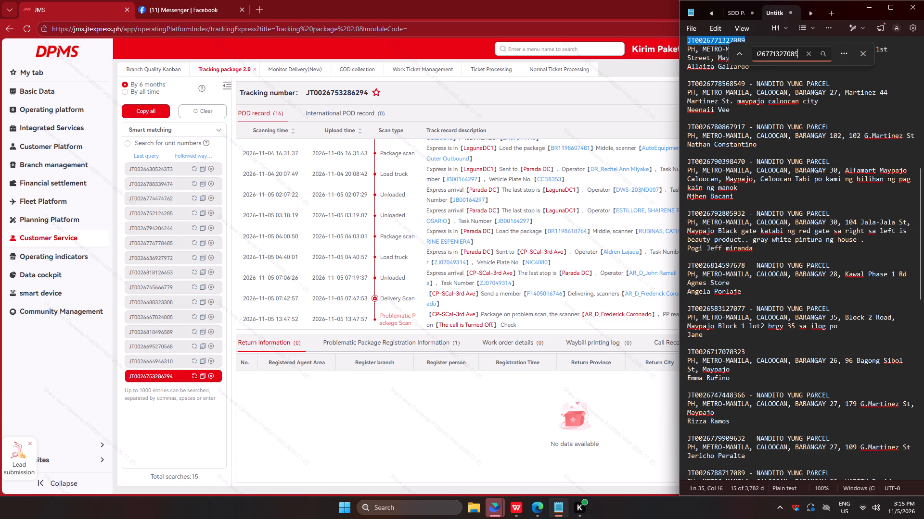
left_click_drag(688, 39, 721, 52)
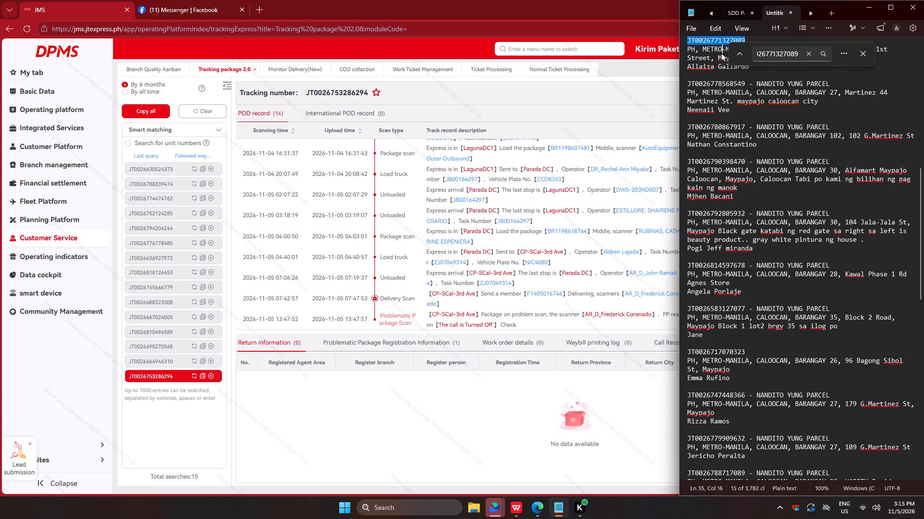
left_click_drag(721, 52, 719, 52)
key("ctrl+z")
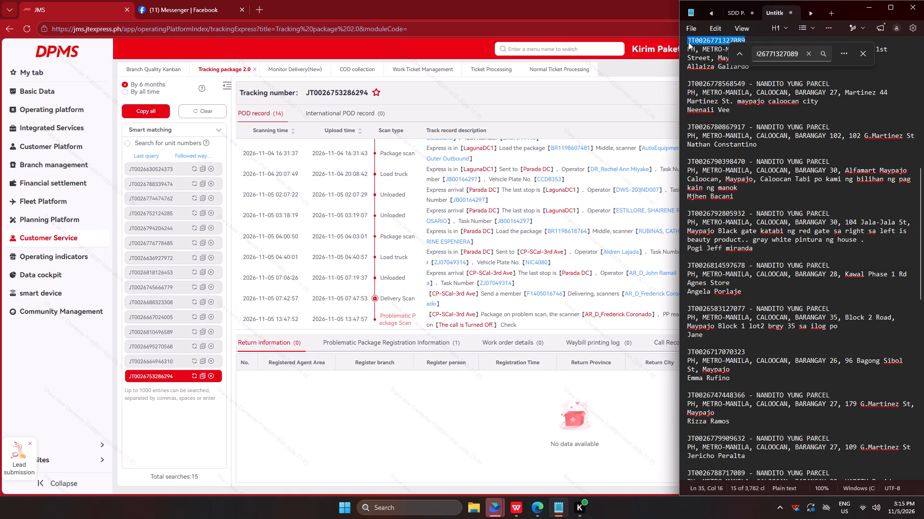
left_click(689, 38)
left_click_drag(688, 41, 720, 62)
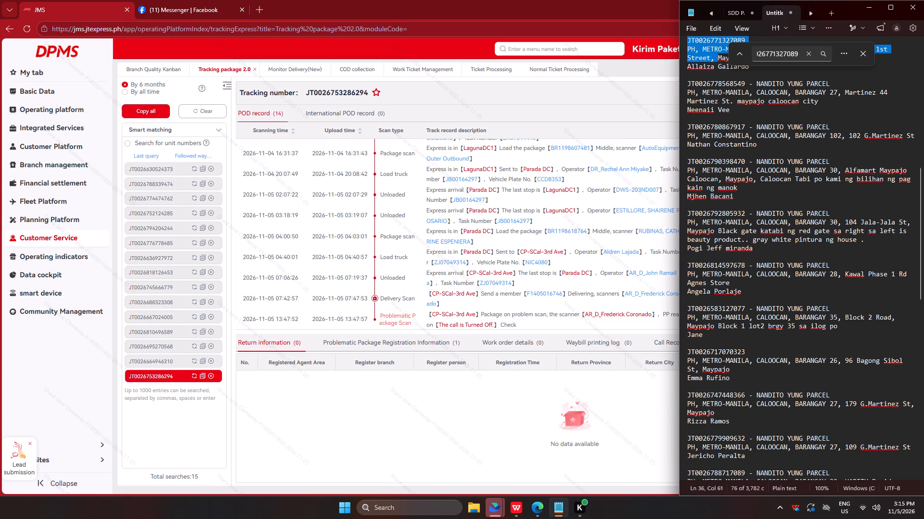
left_click_drag(720, 62, 759, 70)
key("BackSpace")
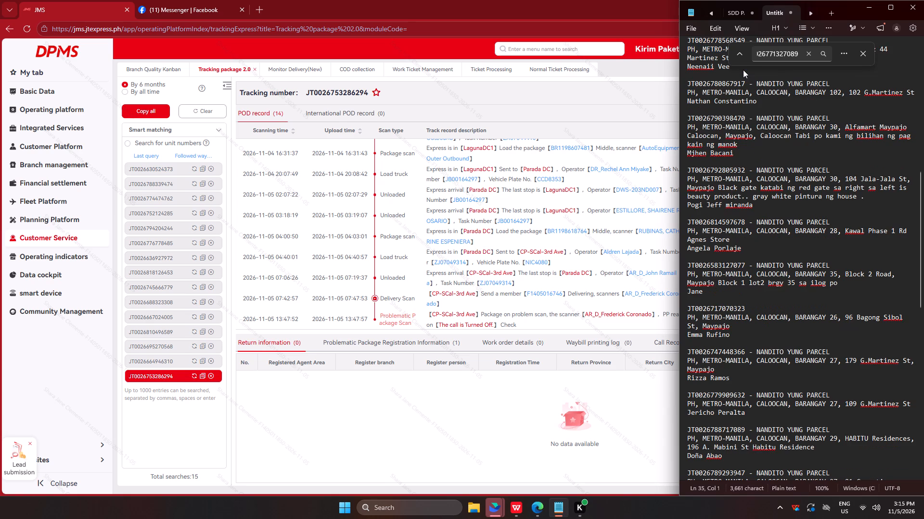
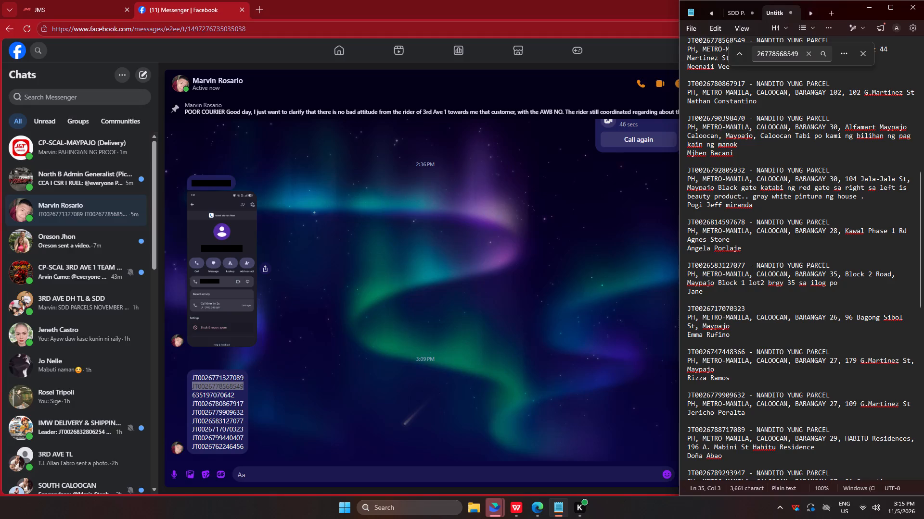
left_click_drag(688, 42, 739, 73)
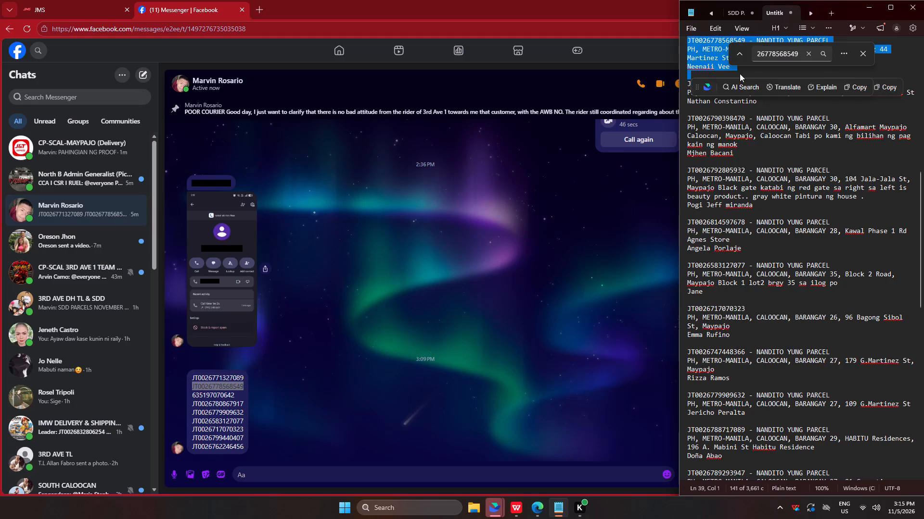
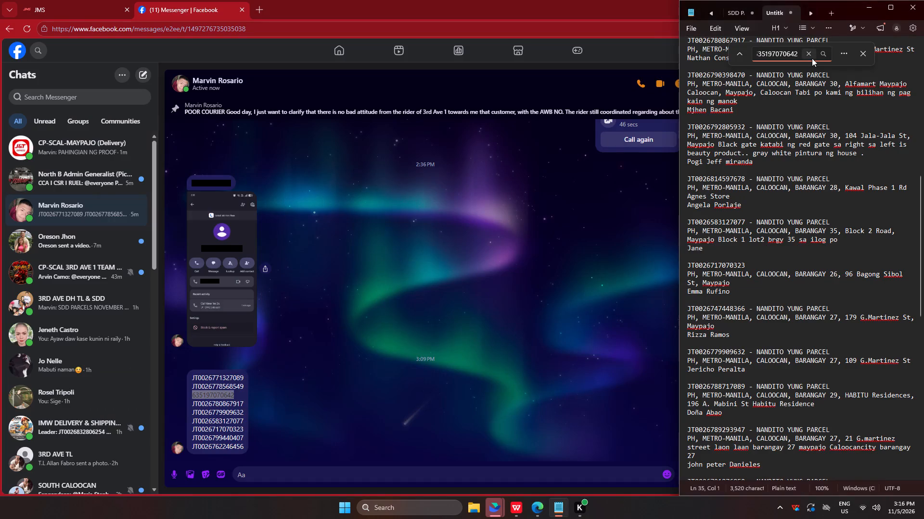
key("Return")
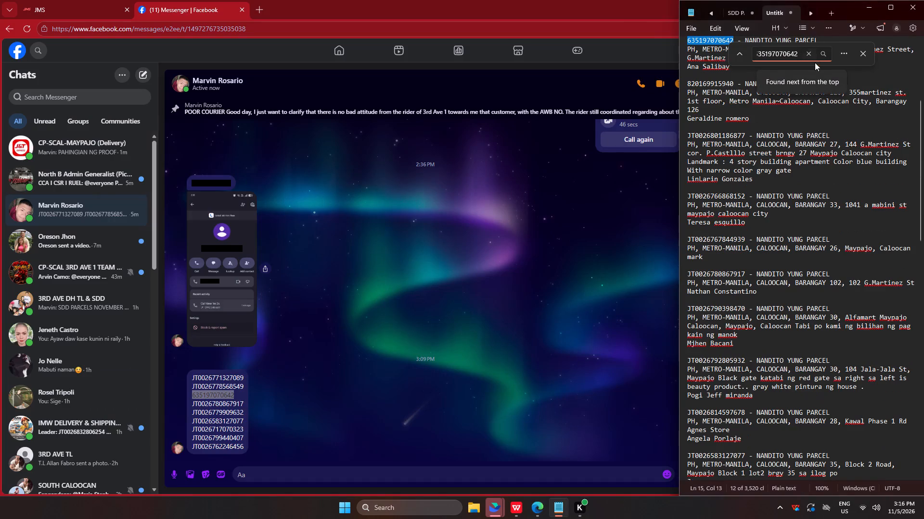
left_click(703, 49)
left_click_drag(689, 42, 702, 48)
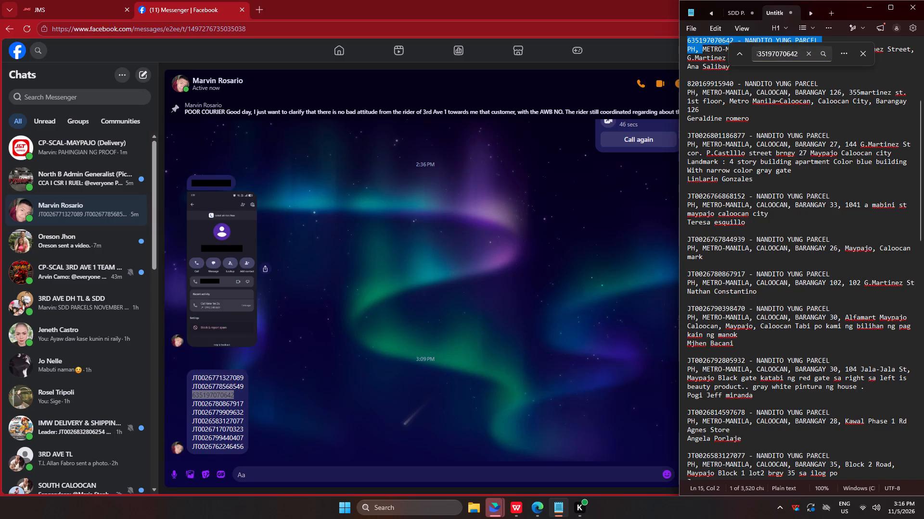
left_click_drag(702, 48, 740, 68)
key("BackSpace")
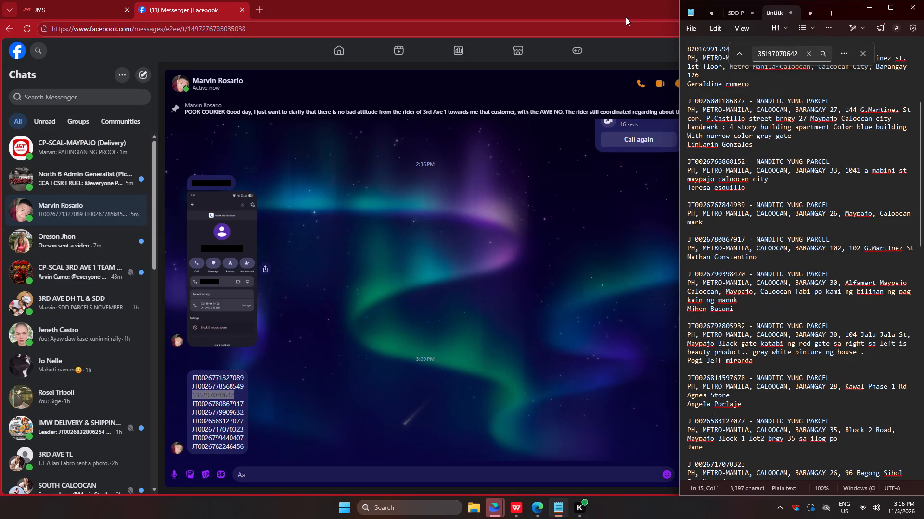
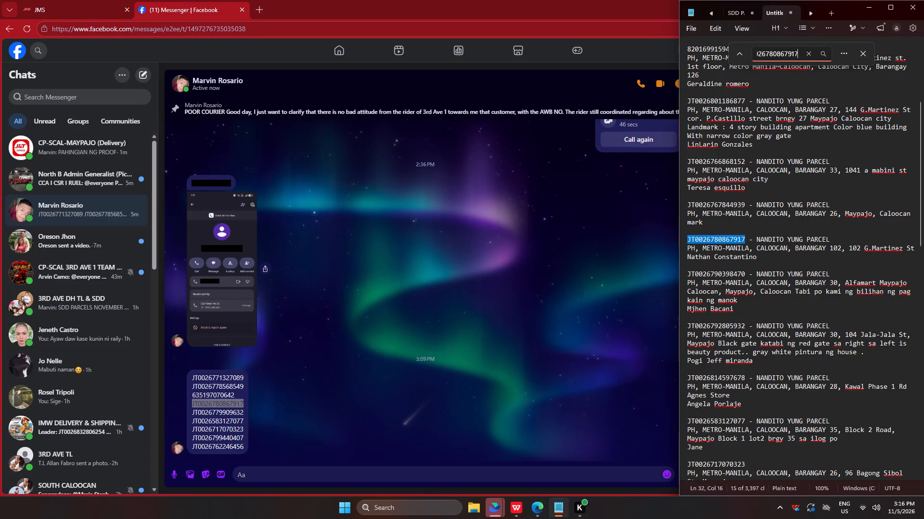
left_click(745, 251)
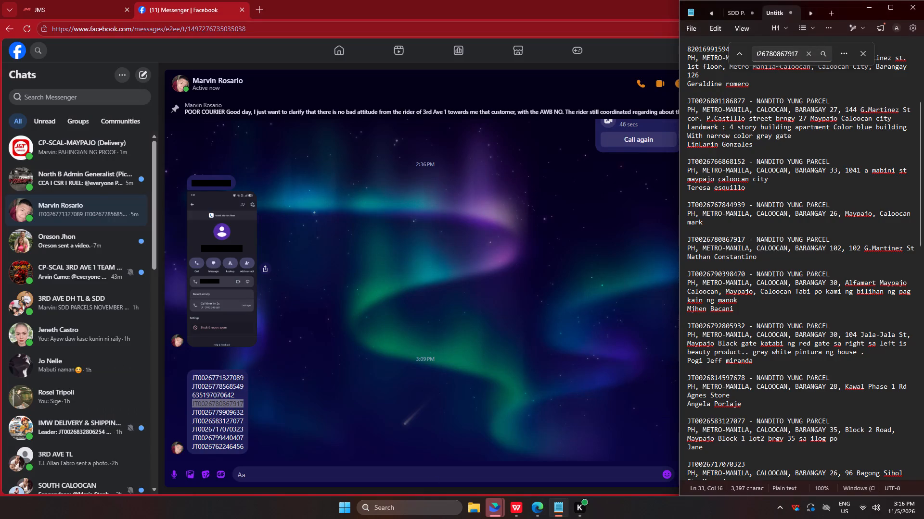
left_click_drag(687, 240, 780, 260)
key("Return")
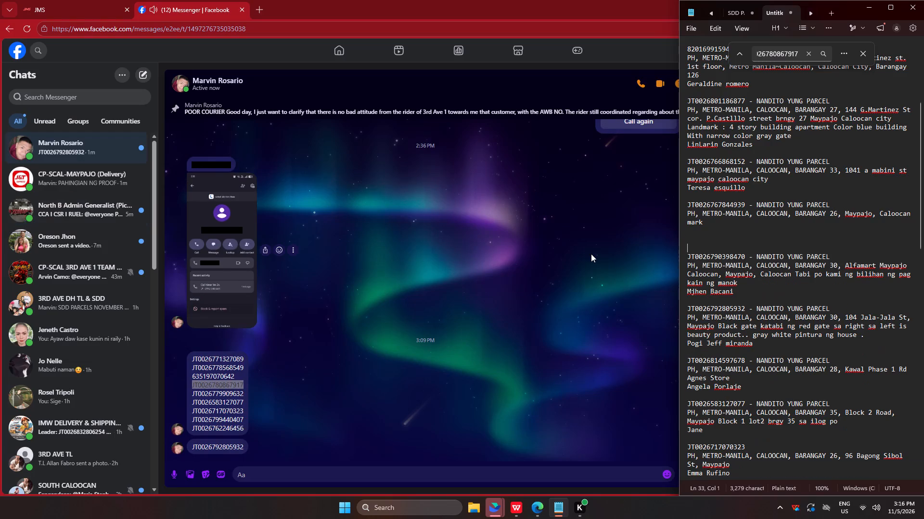
key("Return")
key("BackSpace")
key("BackSpace")
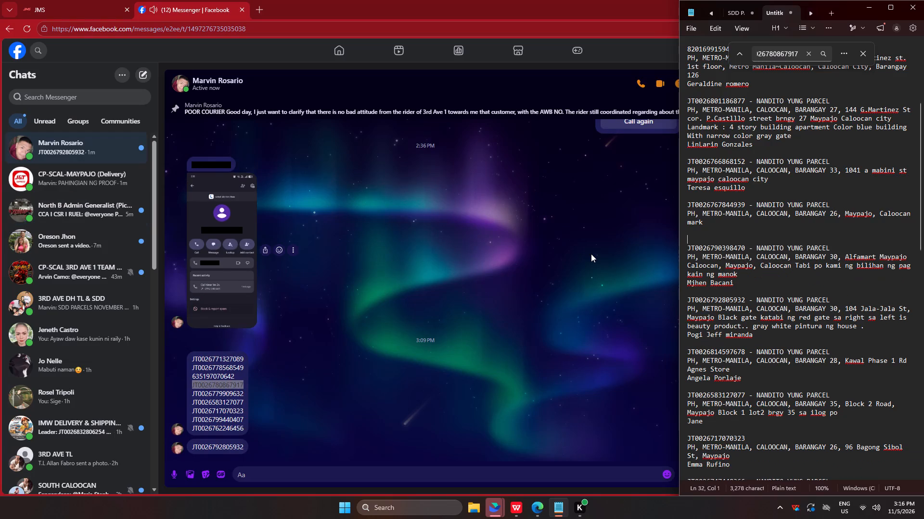
Clear the previous waybill number from the notes search.
left_click(805, 55)
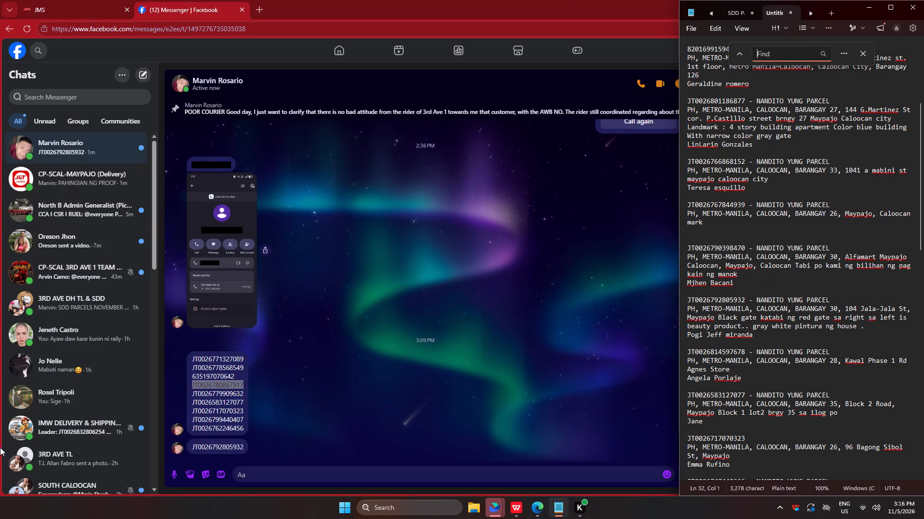
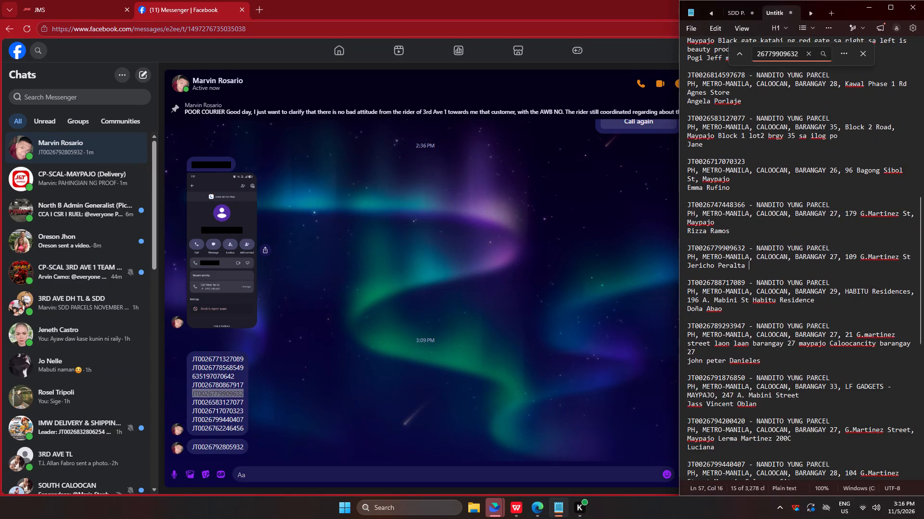
left_click_drag(690, 249, 781, 266)
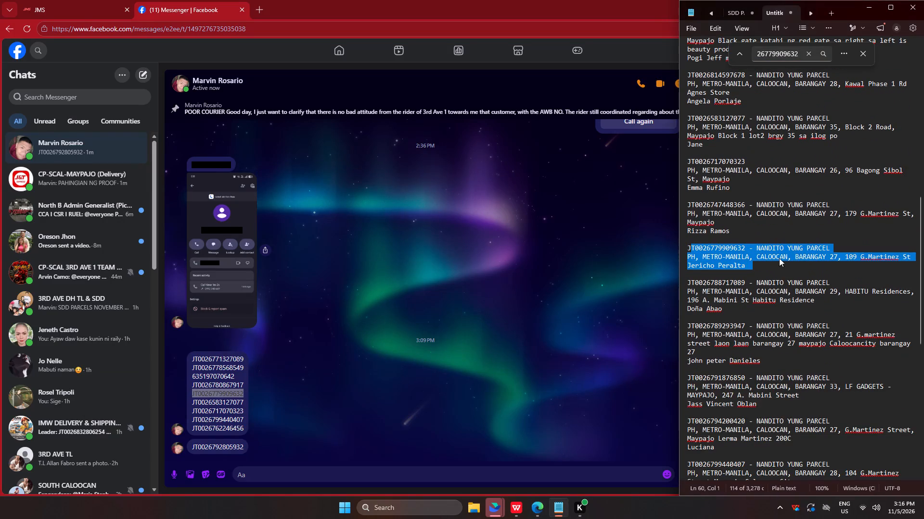
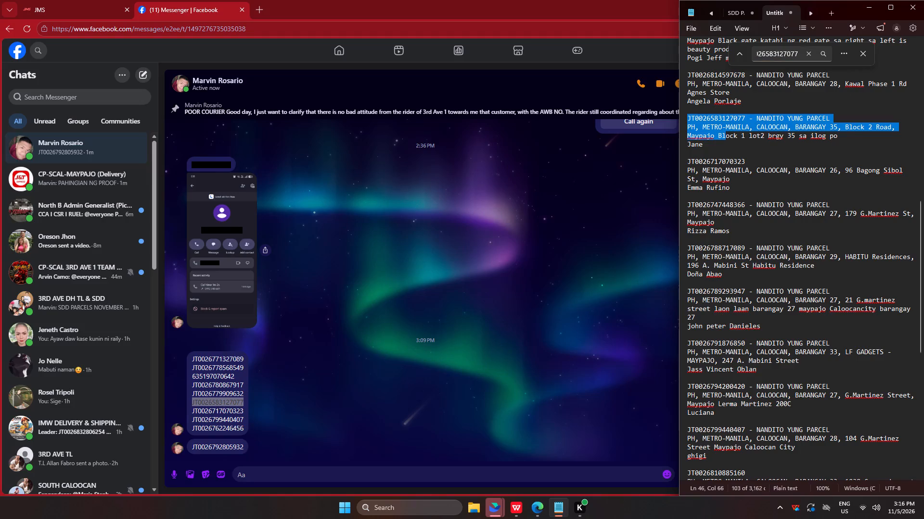
left_click_drag(728, 139, 728, 144)
key("BackSpace")
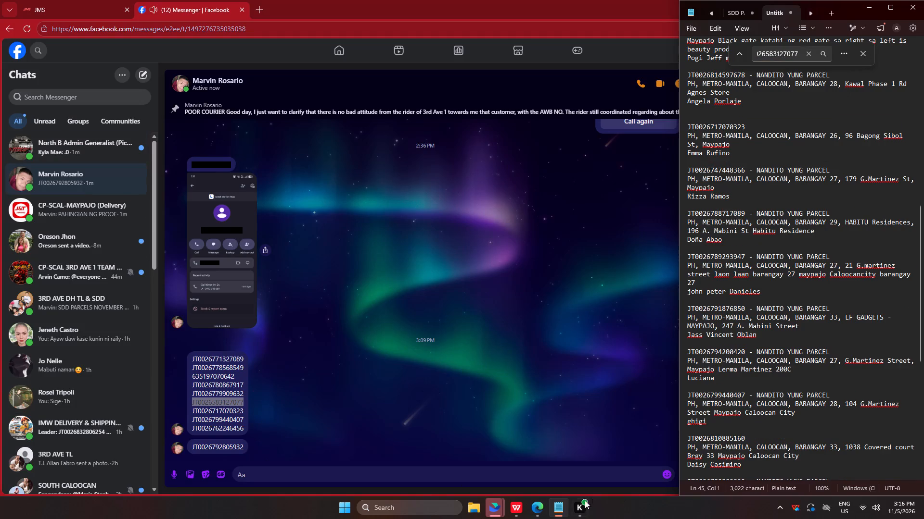
Switch to the CHECKING sheet in WPS Office and copy the RTS status from C41 to C44, replacing REDELIVER.
left_click(516, 513)
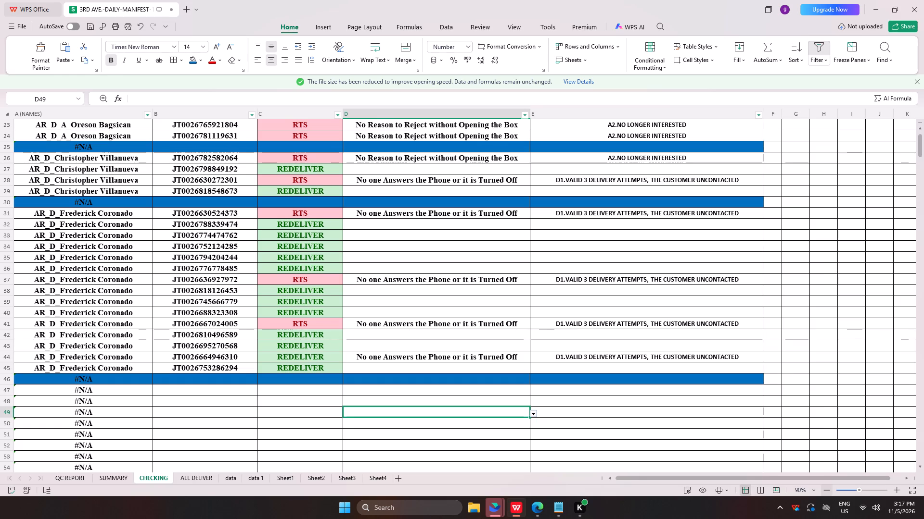
left_click(339, 358)
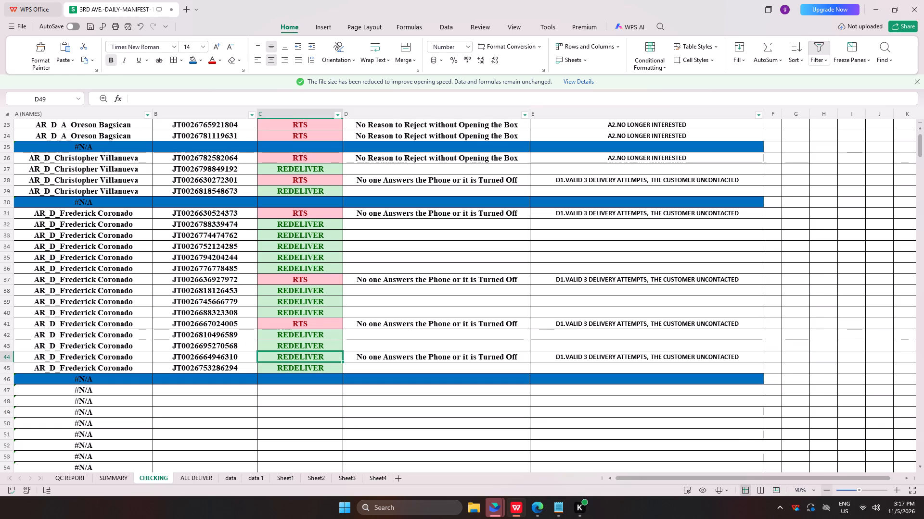
left_click(323, 321)
key("ctrl+c")
left_click(317, 356)
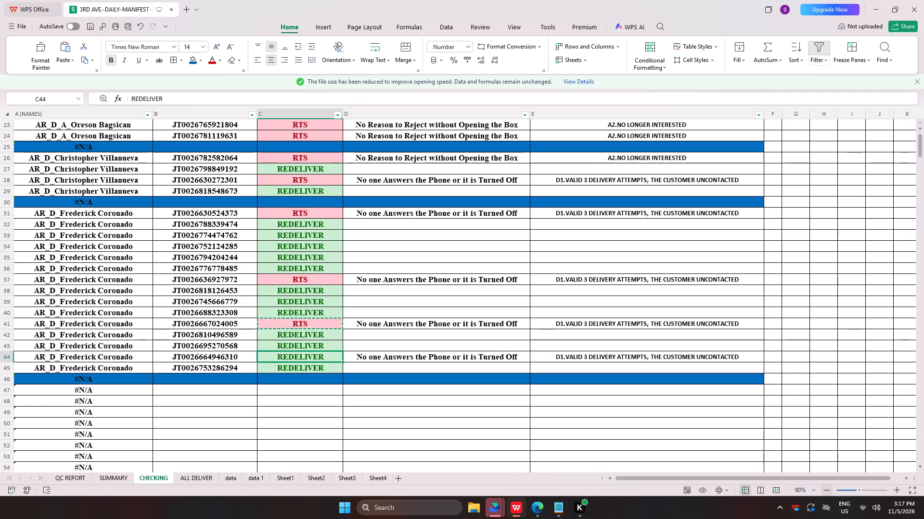
key("ctrl+v")
left_click(496, 420)
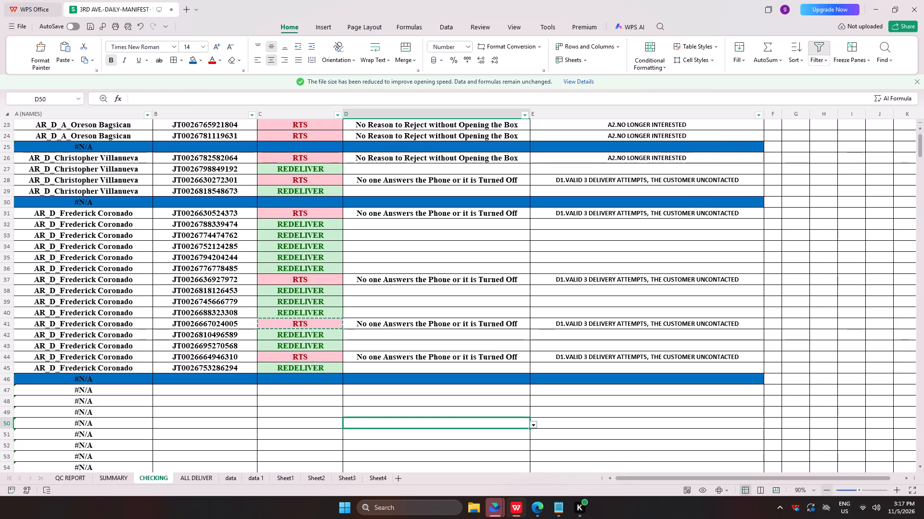
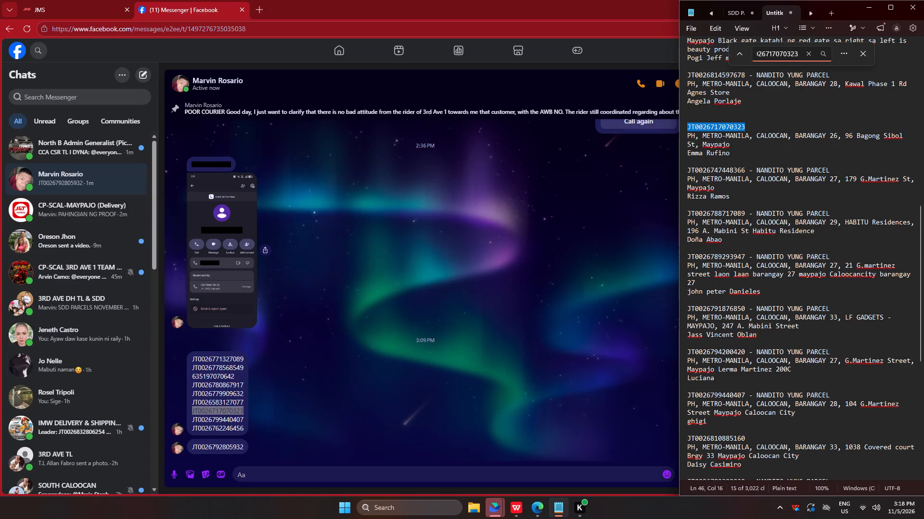
left_click(770, 142)
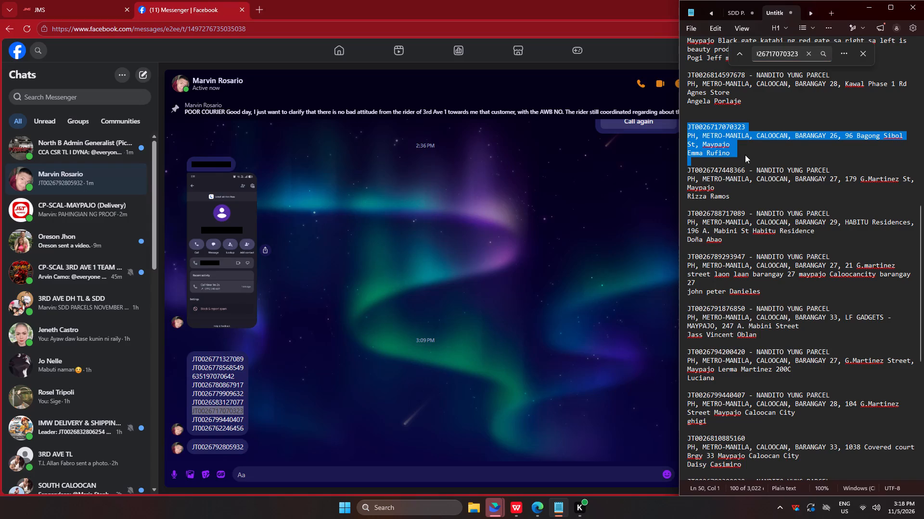
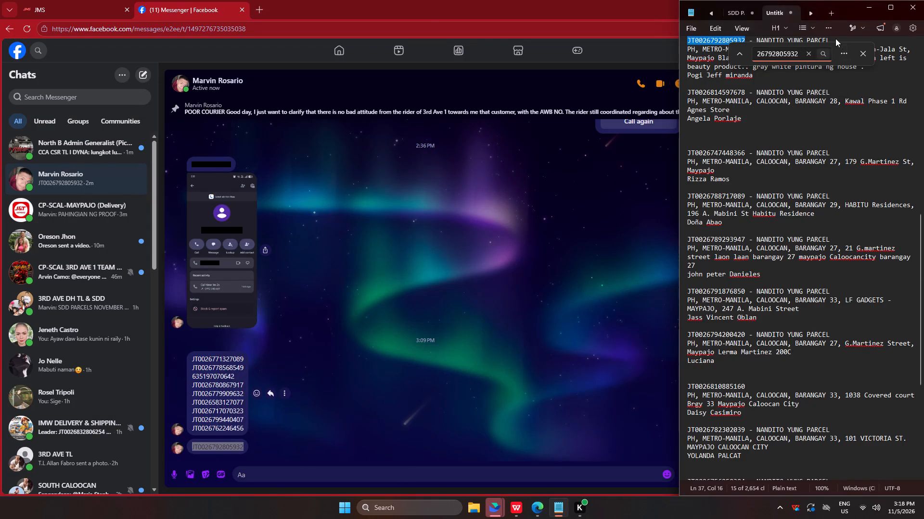
left_click(811, 53)
left_click(866, 56)
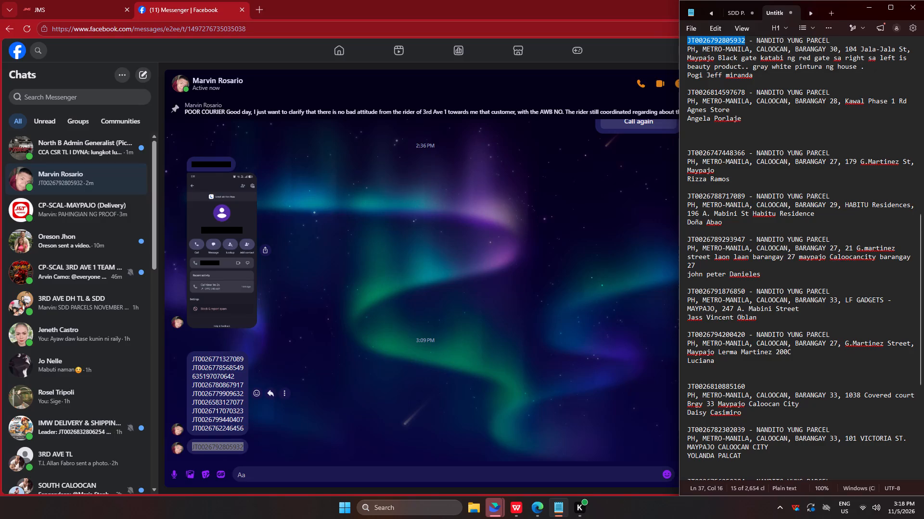
left_click(709, 44)
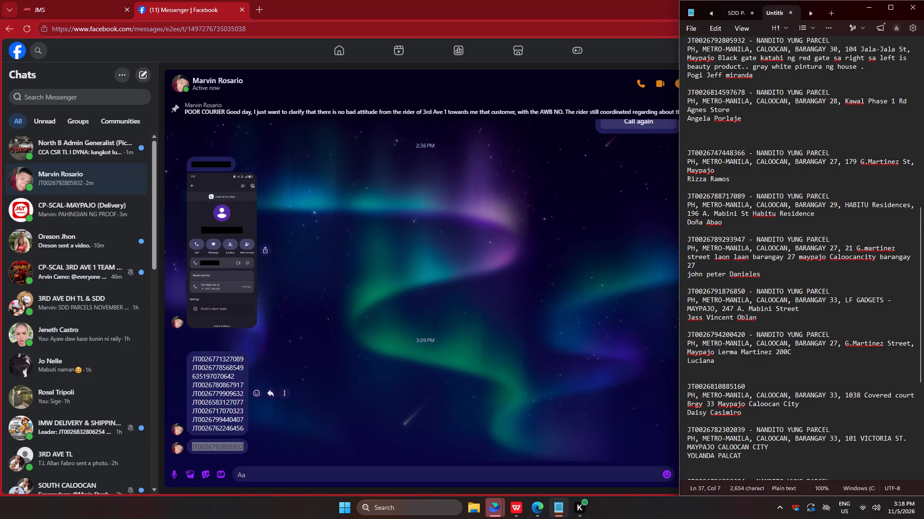
left_click_drag(689, 40, 760, 76)
key("BackSpace")
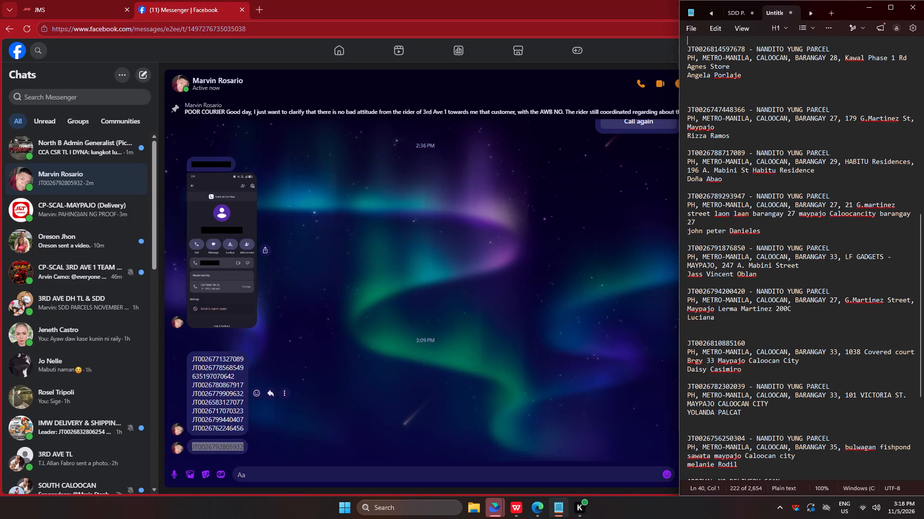
scroll(756, 92, "up", 20)
scroll(756, 92, "up", 4)
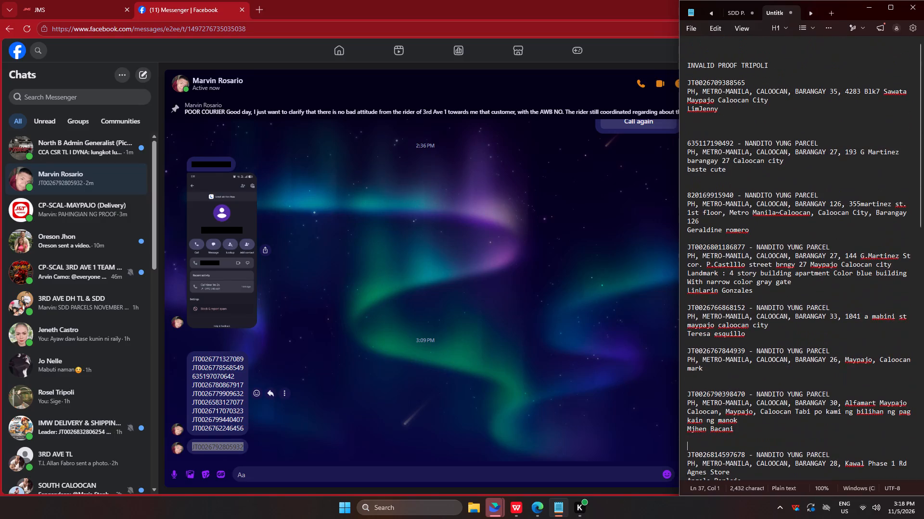
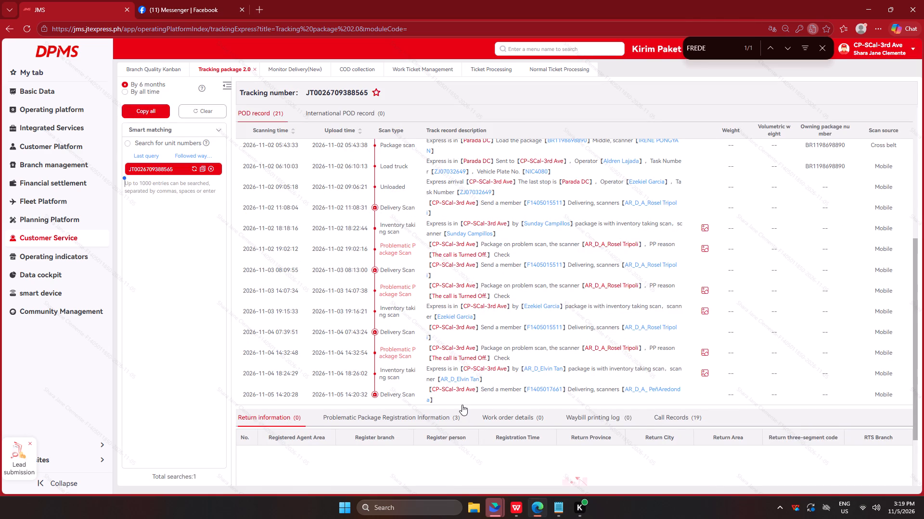
key("alt+Tab")
left_click(745, 115)
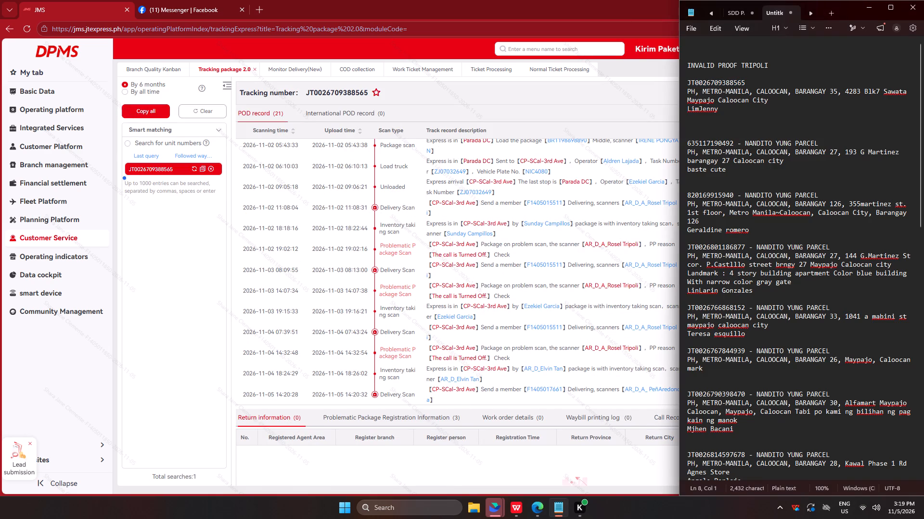
left_click_drag(688, 64, 714, 112)
key("BackSpace")
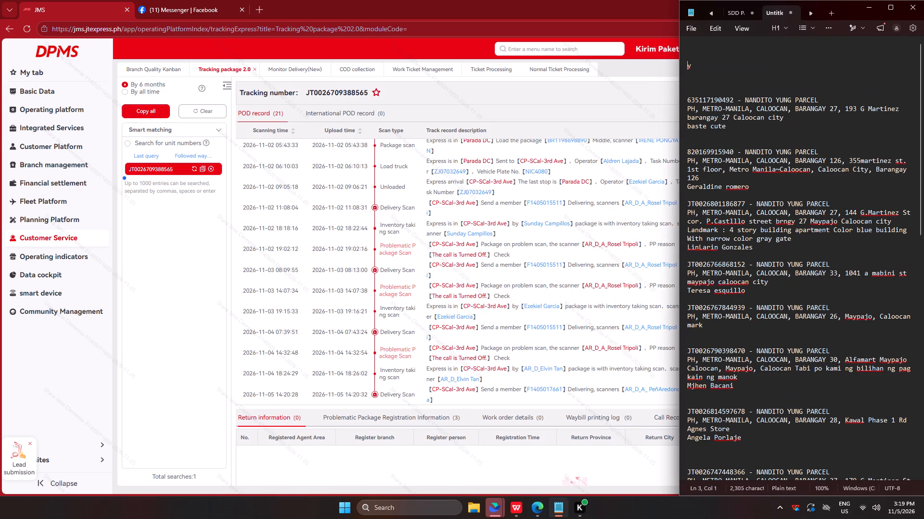
key("BackSpace")
left_click_drag(713, 66, 690, 68)
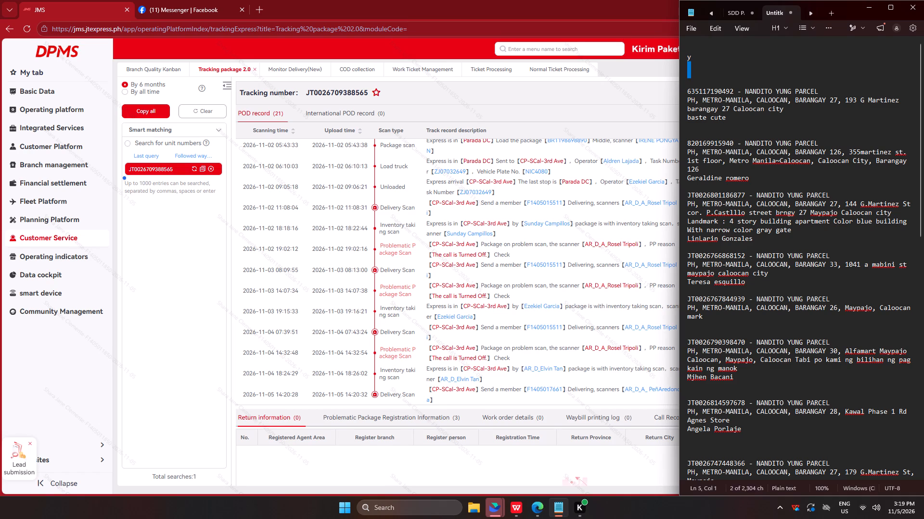
left_click_drag(690, 68, 686, 49)
key("Return")
key("Return")
key("Return")
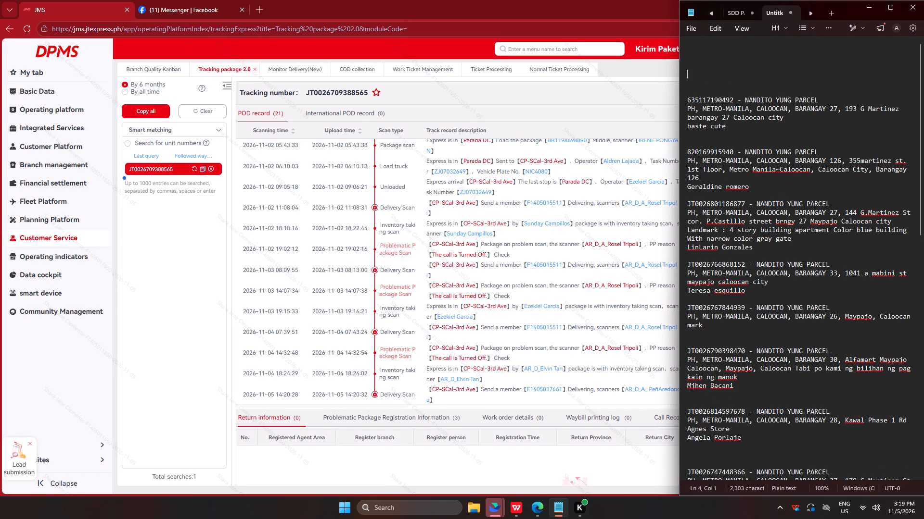
key("BackSpace")
key("BackSpace")
key("BackSpace")
key("BackSpace")
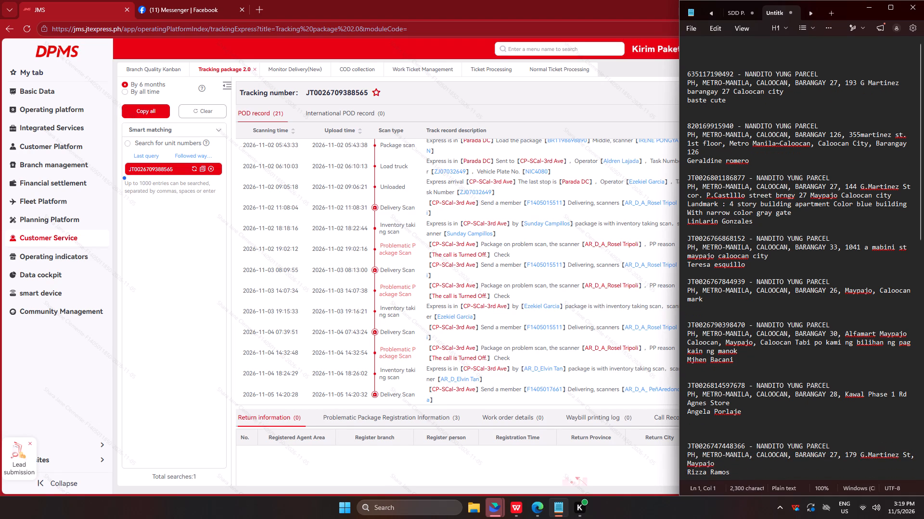
Select all remaining parcel address notes, from the top through the ARRIVAL NO DELIVERY SCAN line.
left_click_drag(692, 60, 700, 518)
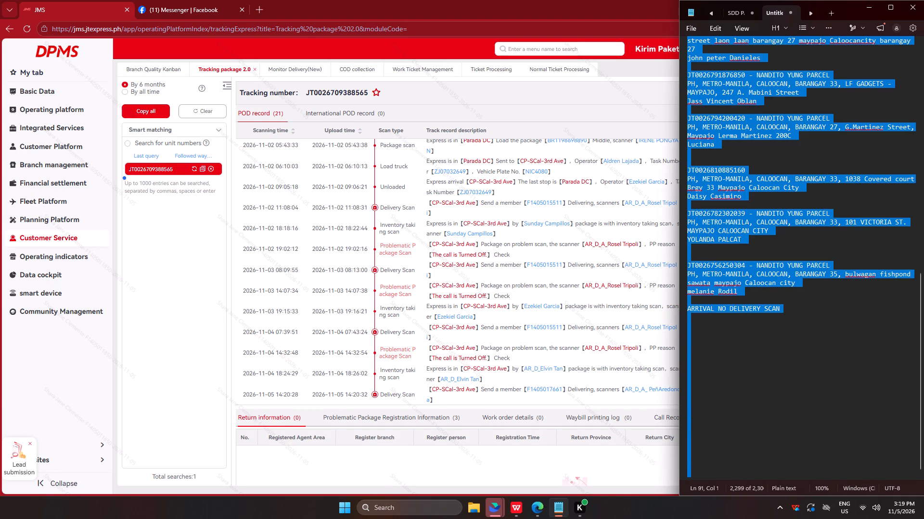
left_click_drag(700, 518, 793, 329)
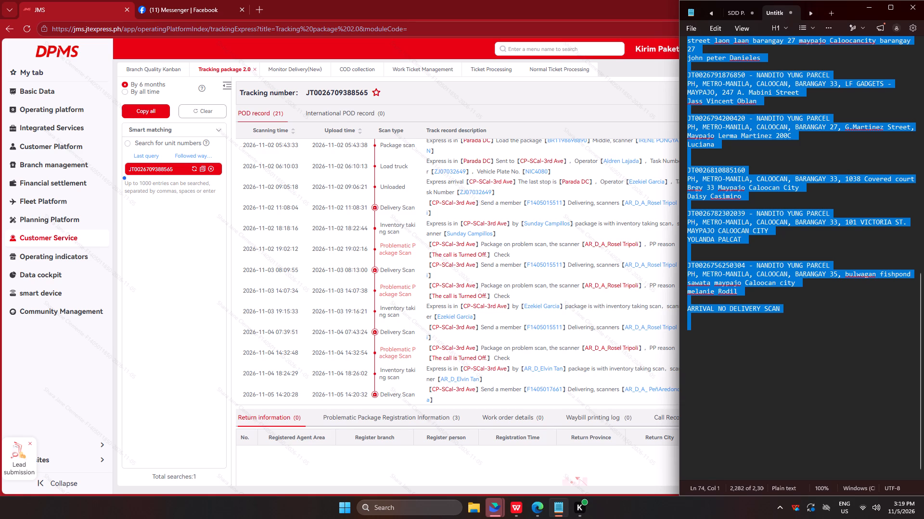
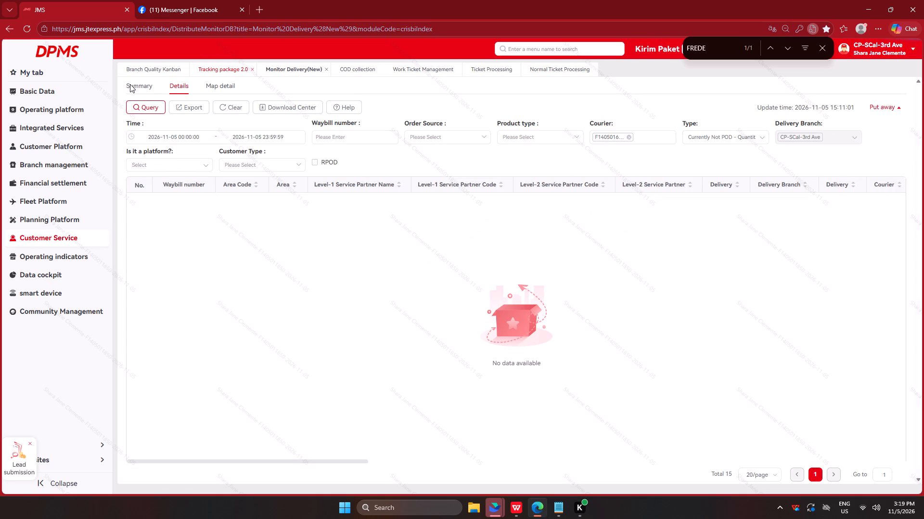
Return to the Monitor Delivery summary of all couriers and search the page for MARIO to locate that courier's row.
left_click(133, 88)
left_click(145, 90)
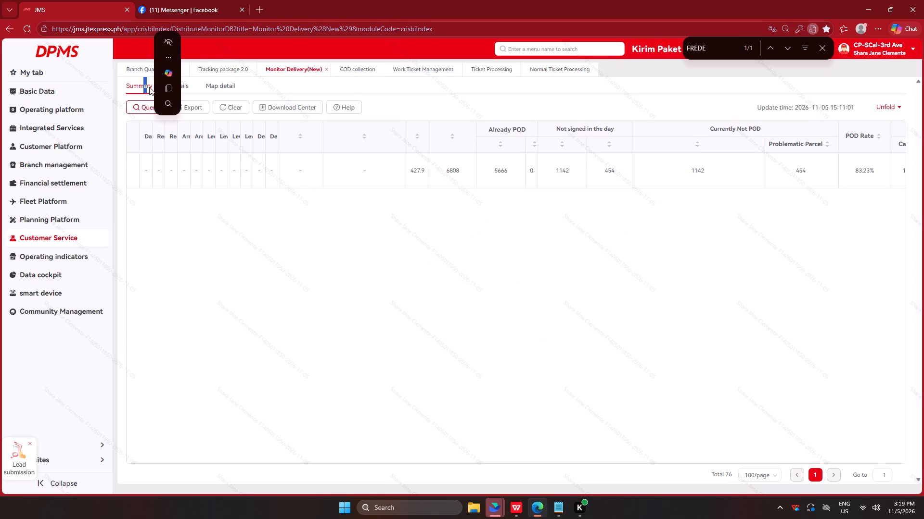
left_click_drag(697, 50, 688, 54)
left_click_drag(729, 53, 677, 52)
type("MARIO")
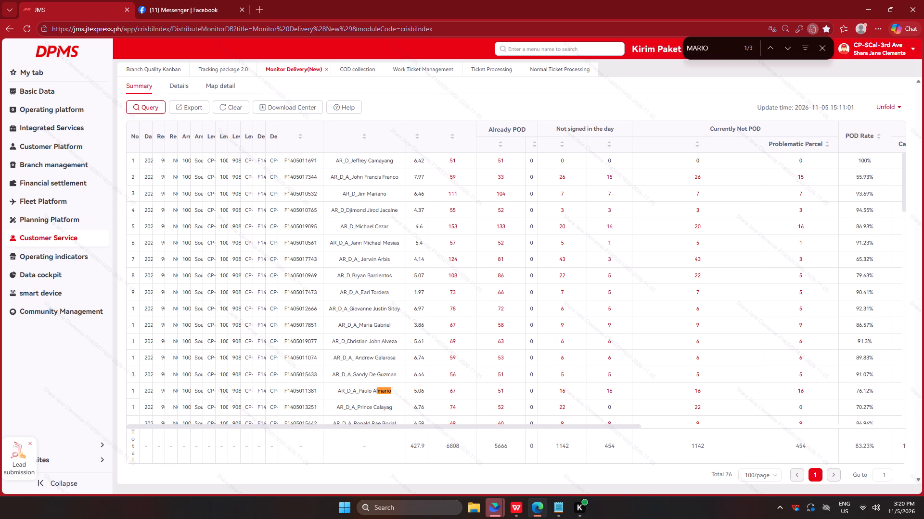
key("Return")
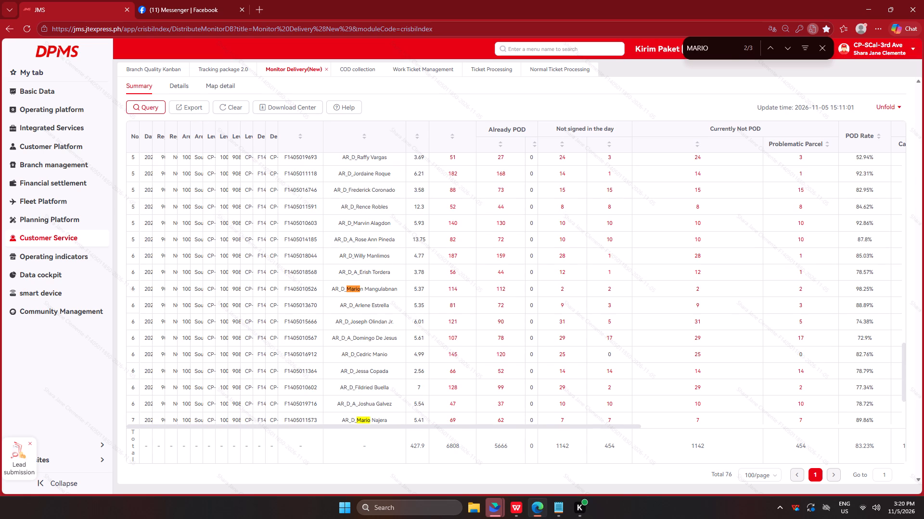
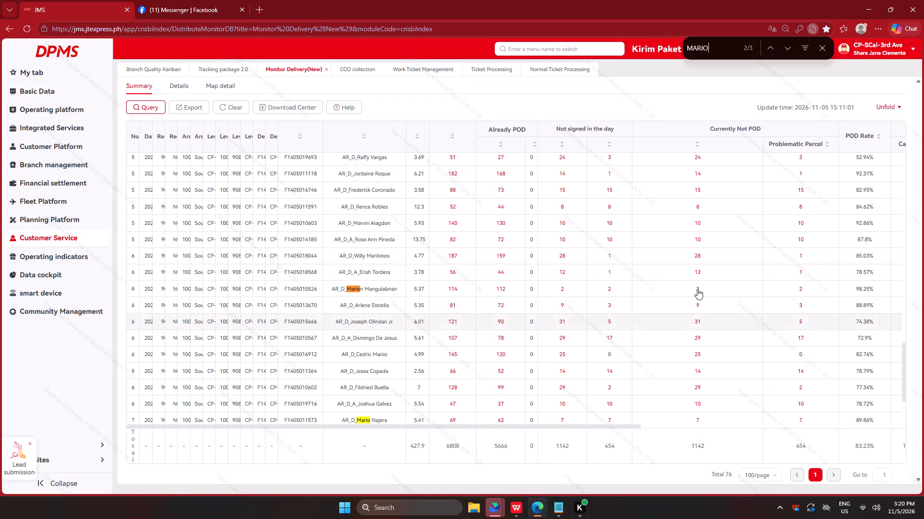
Open the Currently Not POD parcel details for courier Marion and capture both waybill numbers as copied text.
left_click(699, 290)
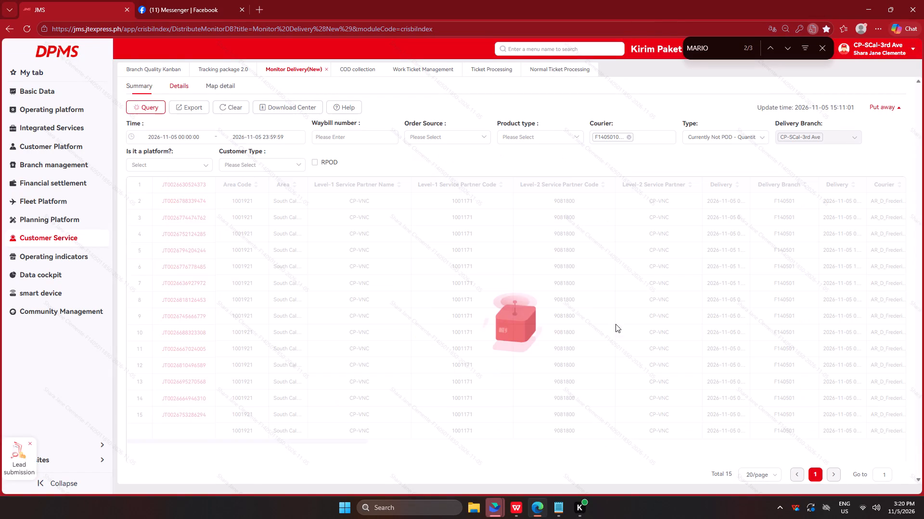
key("ctrl+shift+a")
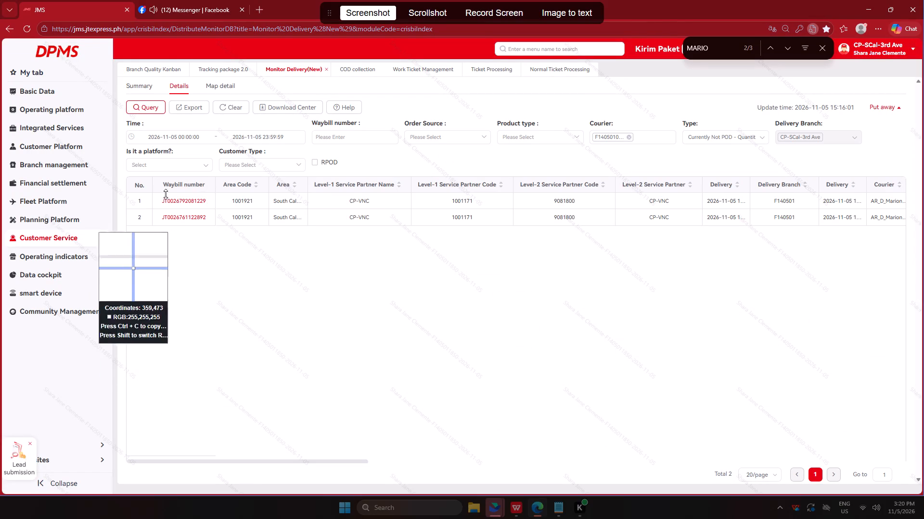
left_click_drag(154, 196, 213, 222)
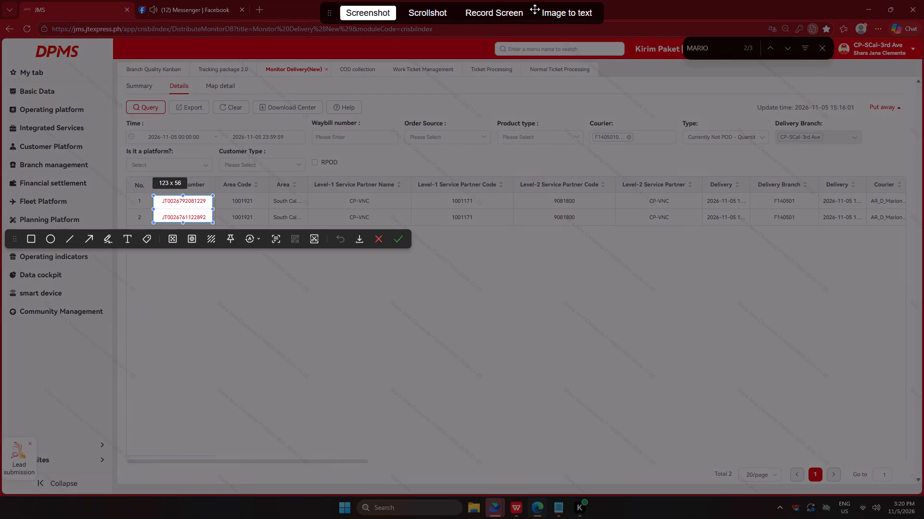
left_click(543, 2)
left_click(548, 10)
left_click(238, 168)
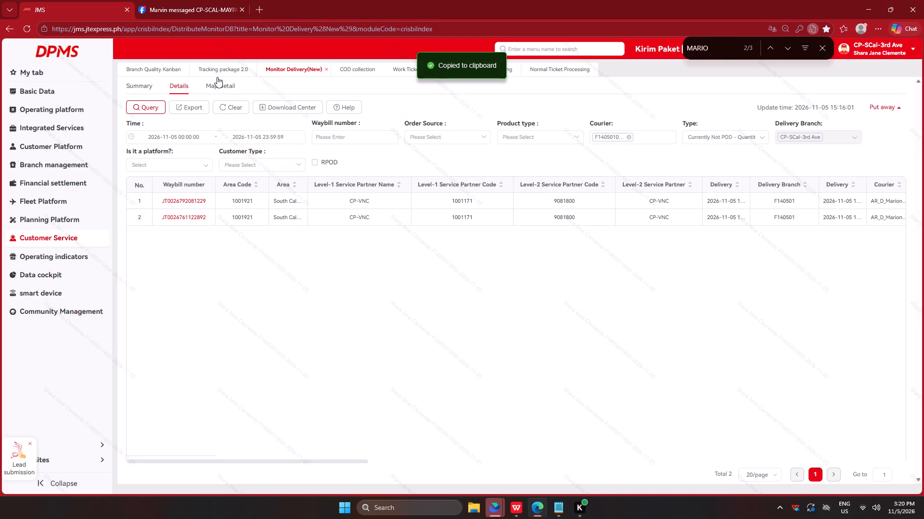
left_click(220, 69)
left_click(173, 254)
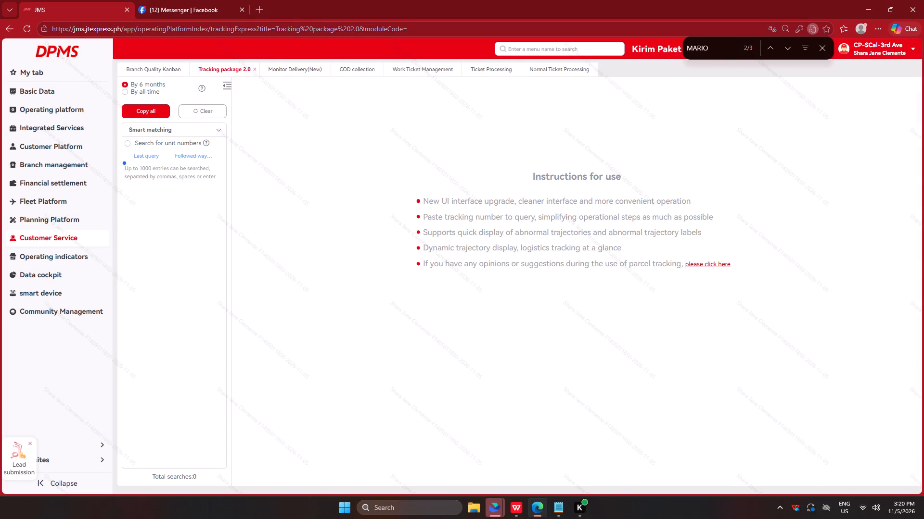
key("ctrl+v")
scroll(493, 284, "down", 7)
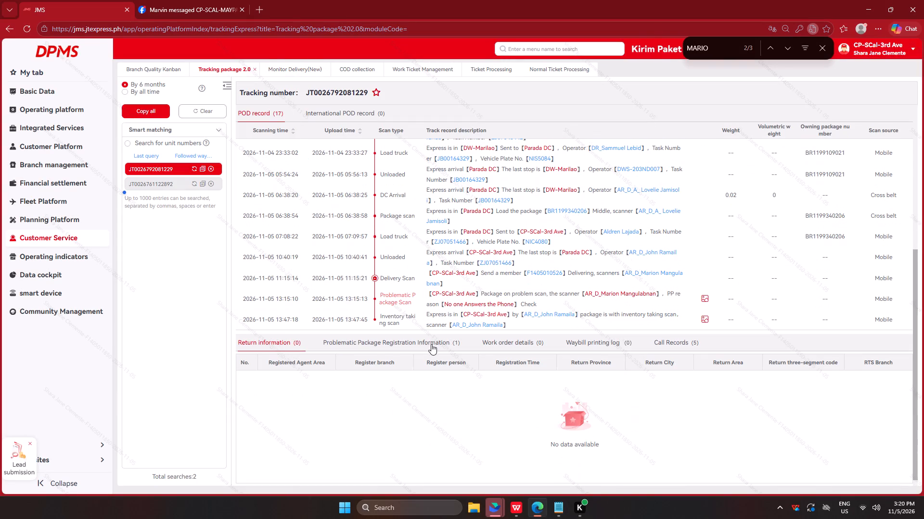
left_click(155, 189)
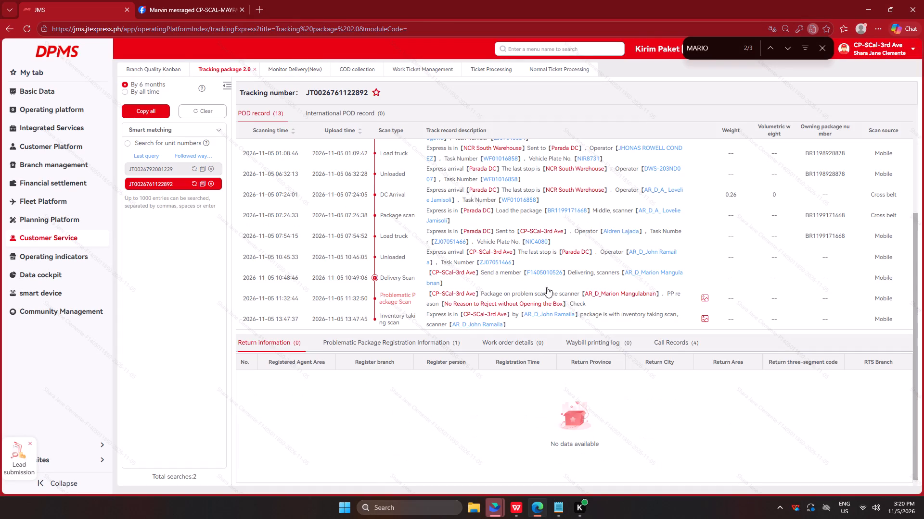
left_click(706, 296)
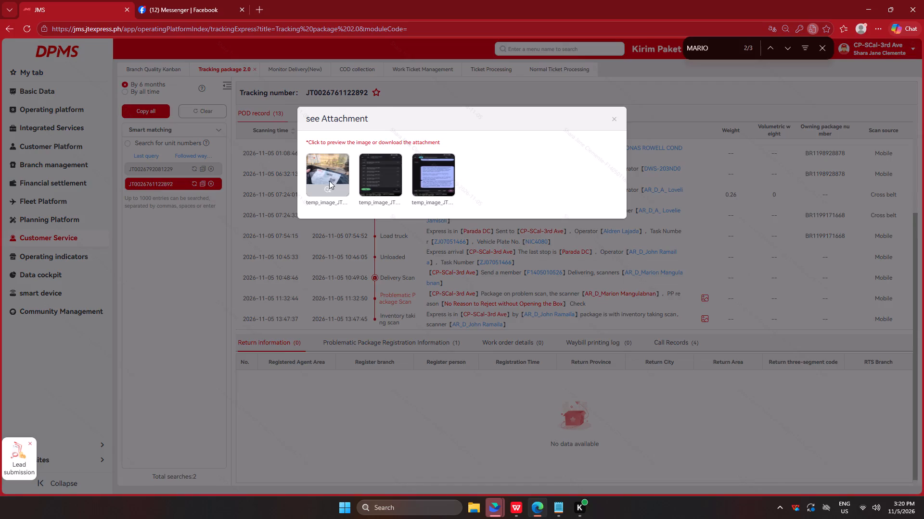
left_click(330, 189)
key("Right")
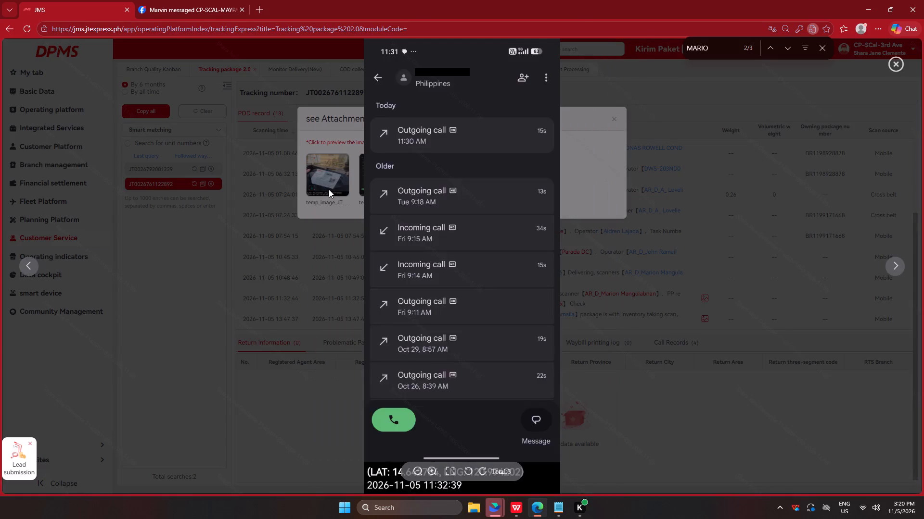
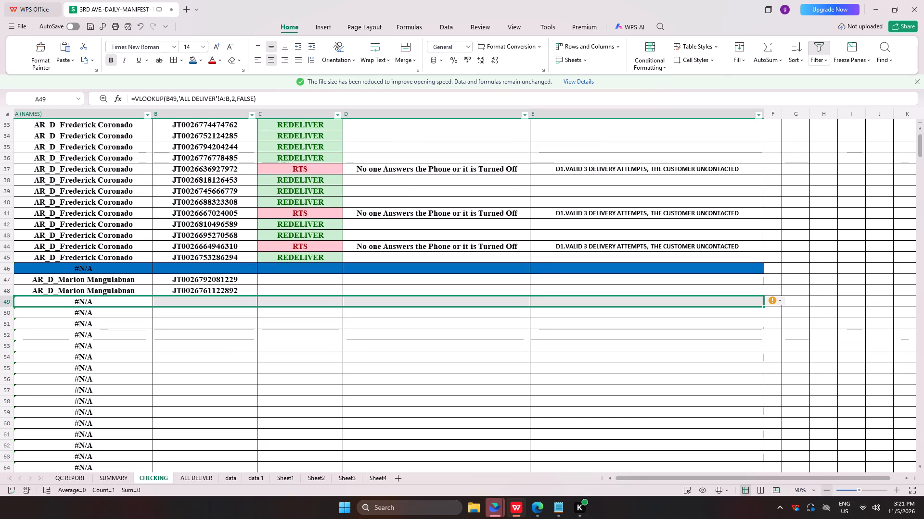
Fill A49:E49 with blue as the separator row below Marion's waybills.
left_click(187, 62)
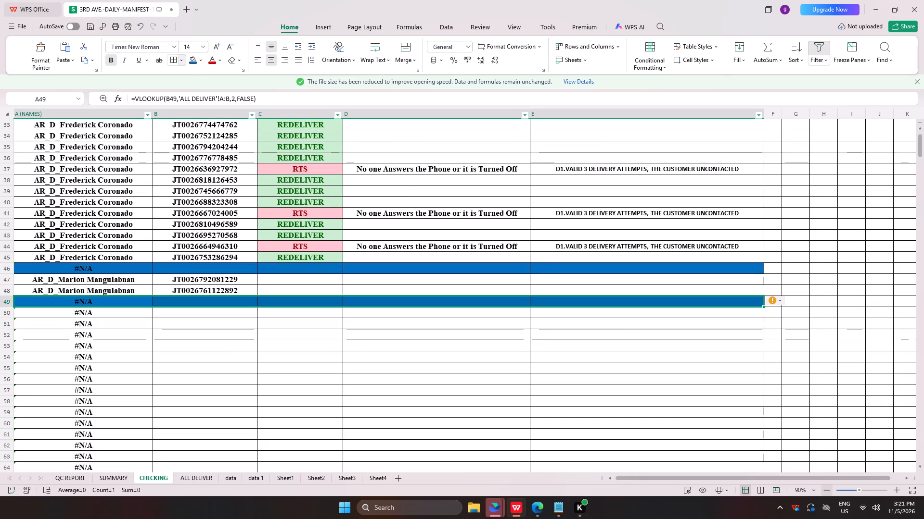
Copy the RTS status and No Reason to Reject without Opening the Box reason from C26:D26 to C48:D48.
scroll(417, 237, "up", 5)
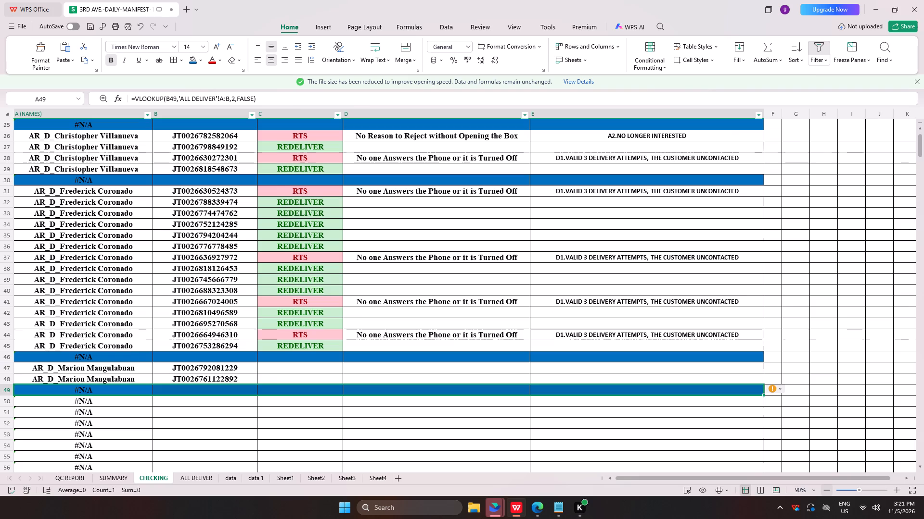
left_click_drag(299, 161, 424, 164)
left_click(424, 165)
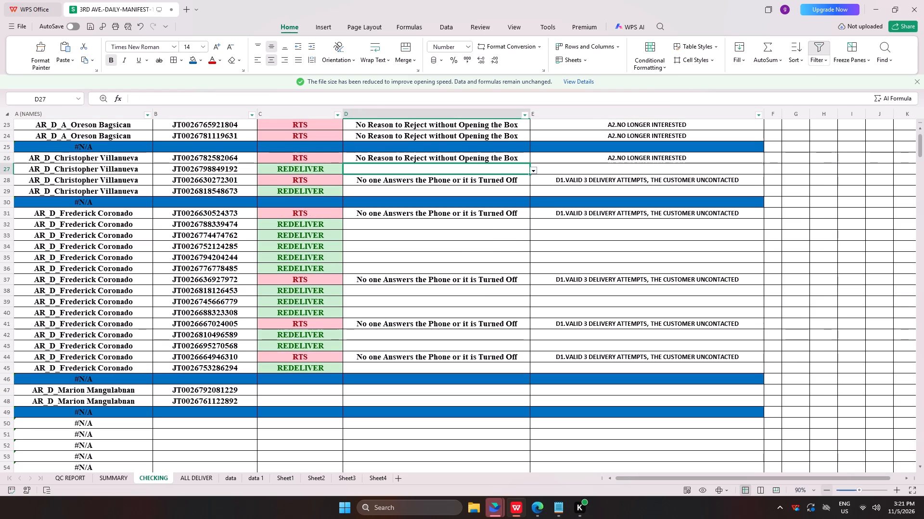
left_click_drag(293, 156, 433, 162)
key("ctrl+c")
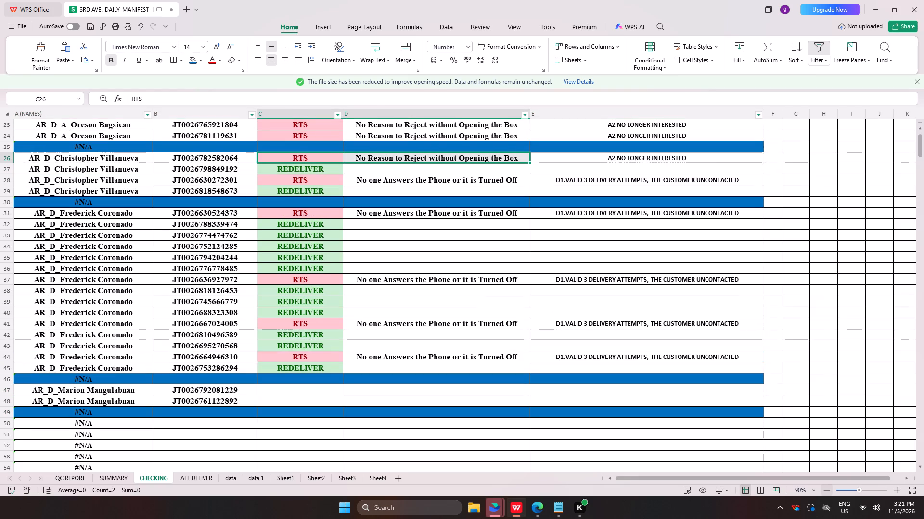
scroll(383, 236, "down", 4)
left_click(284, 312)
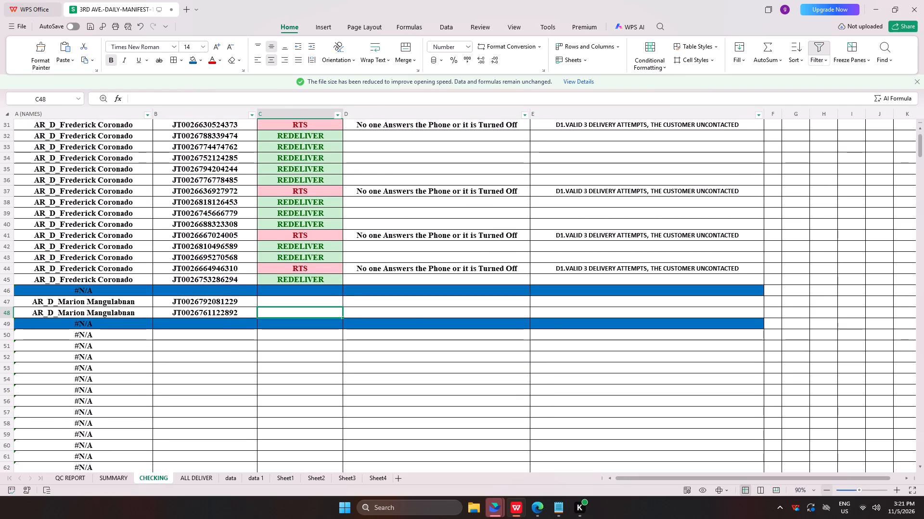
key("ctrl+v")
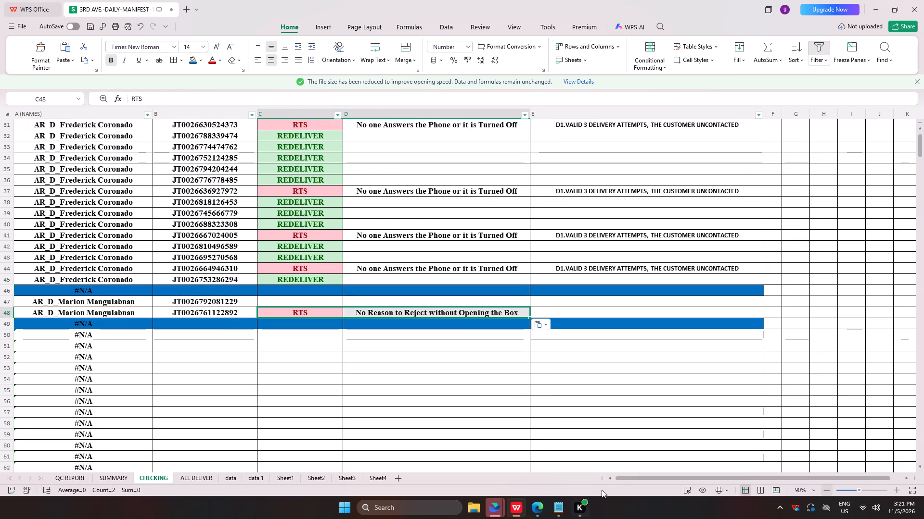
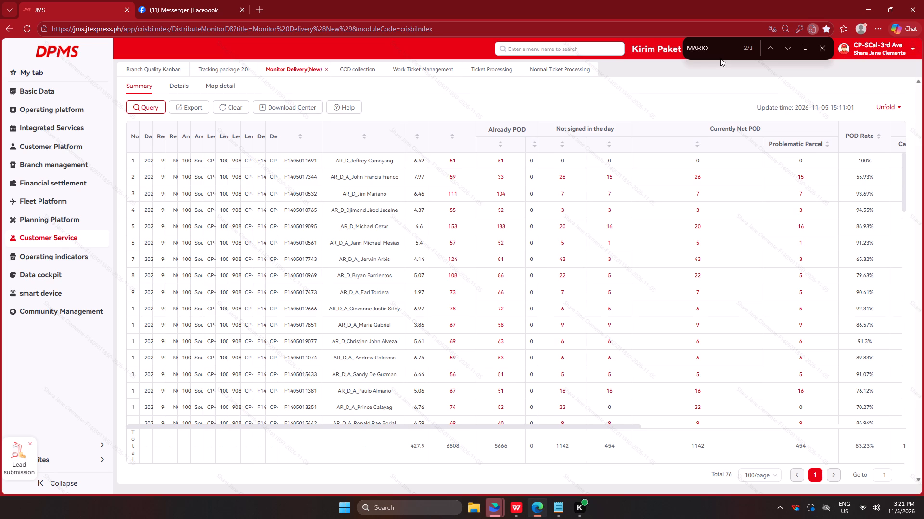
Find courier Mario in the delivery summary, open his Currently Not POD parcel details, and capture all listed waybill numbers as copied text.
key("Return")
key("Return")
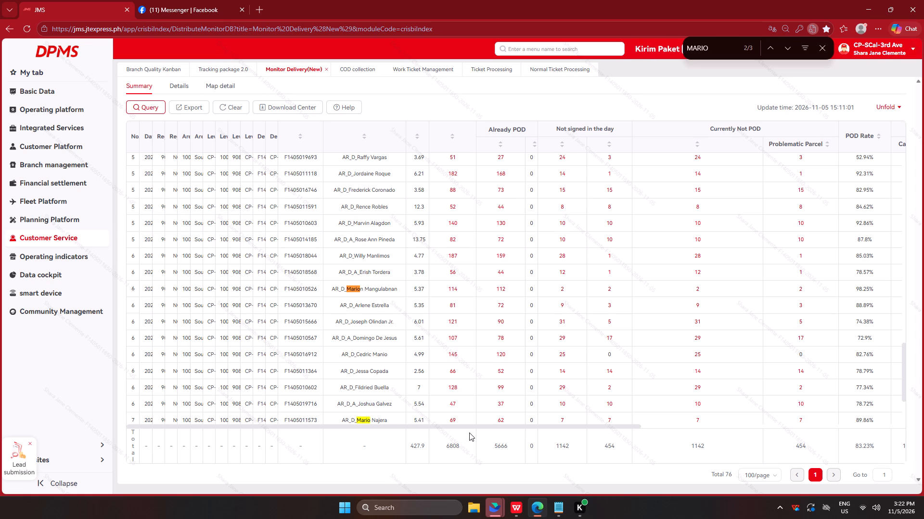
left_click(696, 419)
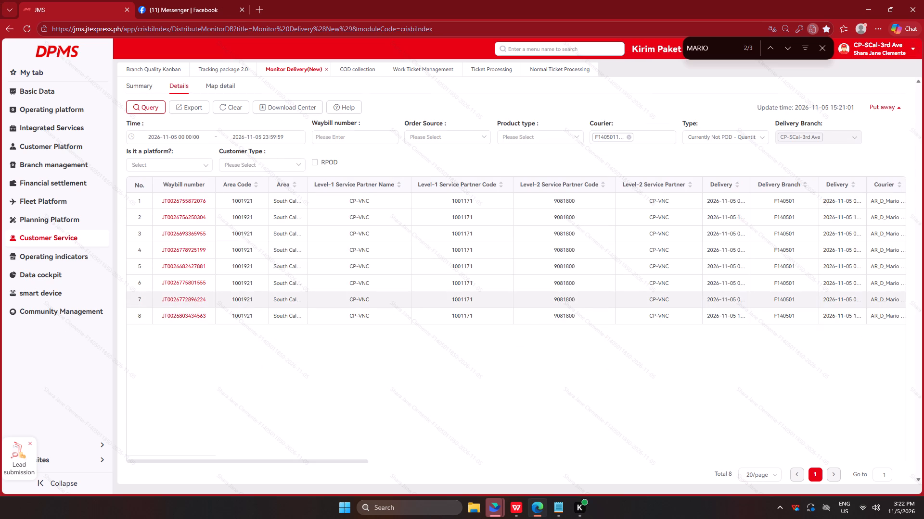
key("ctrl+shift+a")
left_click_drag(156, 195, 212, 313)
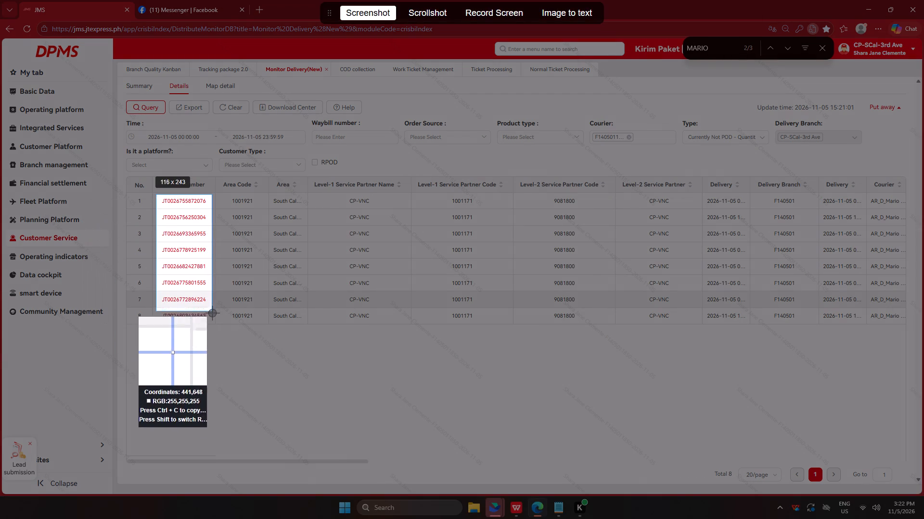
left_click_drag(212, 313, 211, 325)
left_click(573, 18)
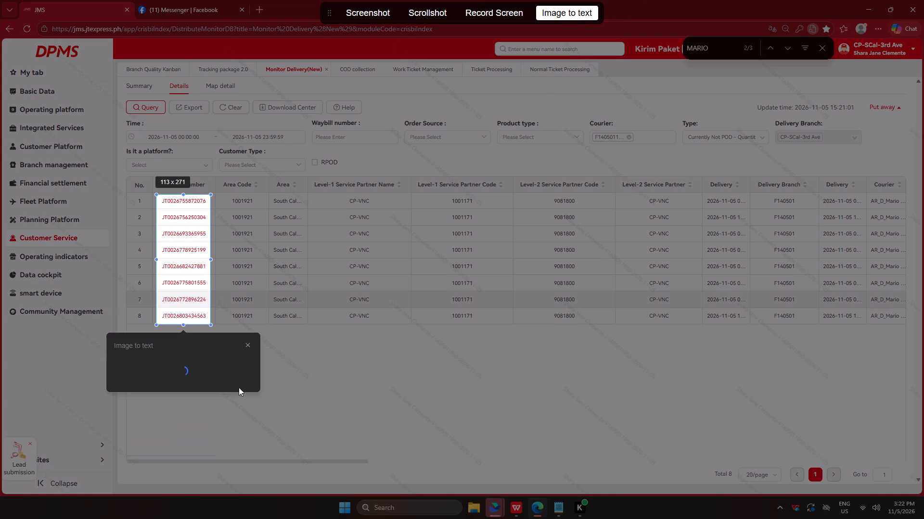
left_click(230, 474)
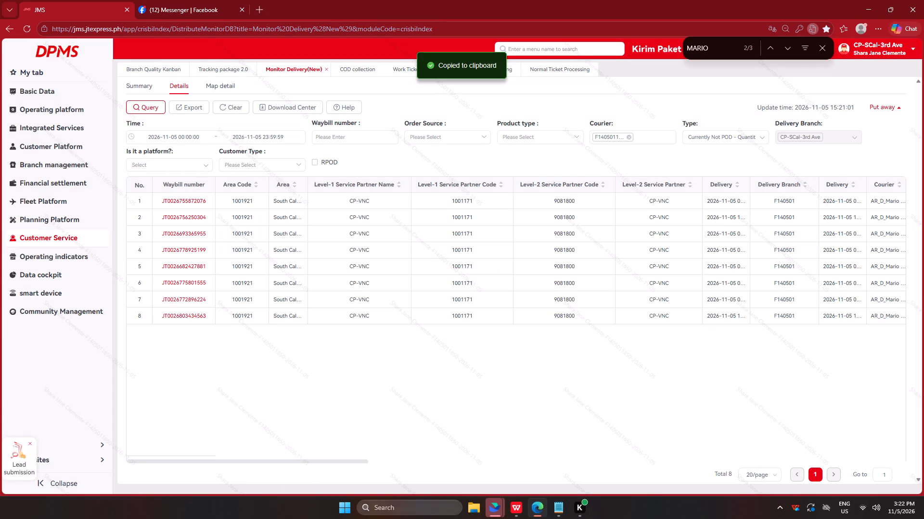
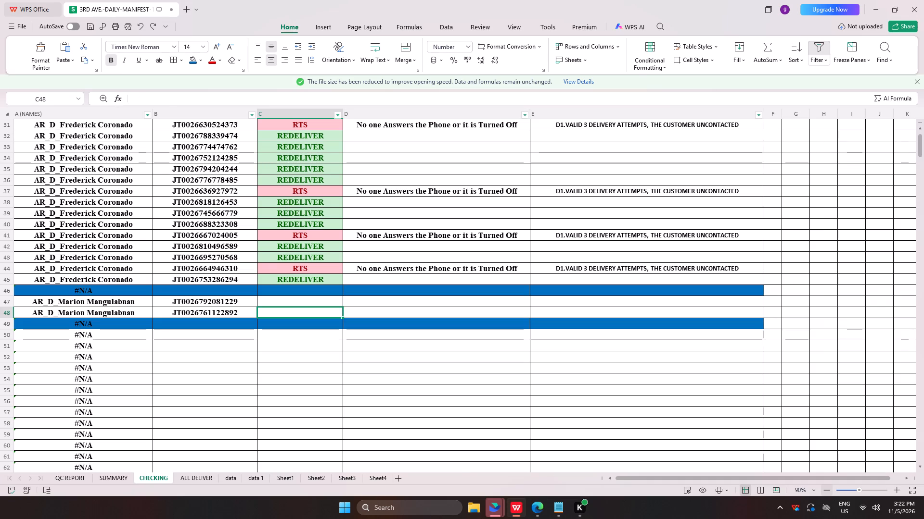
Undo the blue separator fill in row 49 and the entry of Marion's two waybill numbers in B47:B48.
key("ctrl+z")
key("ctrl+z")
Paste courier Mario's eight copied waybill numbers into B47:B54 of the CHECKING sheet.
right_click(225, 300)
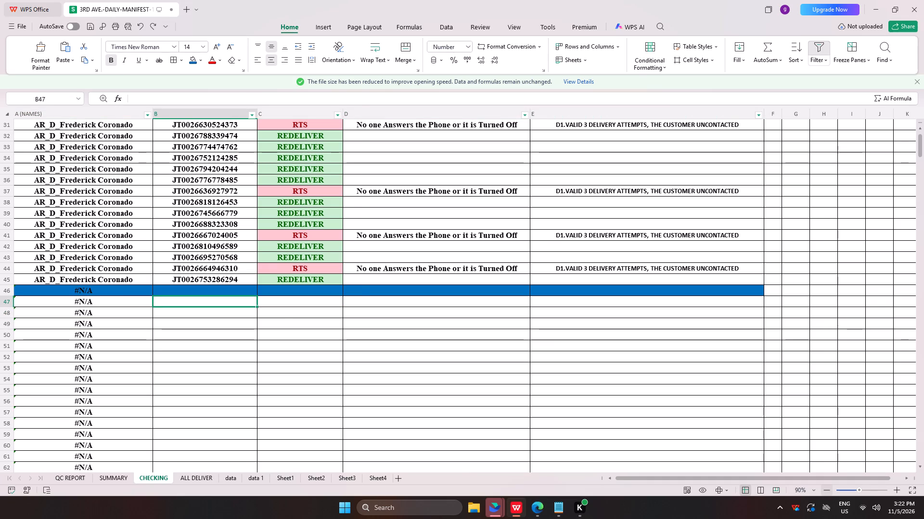
left_click(286, 13)
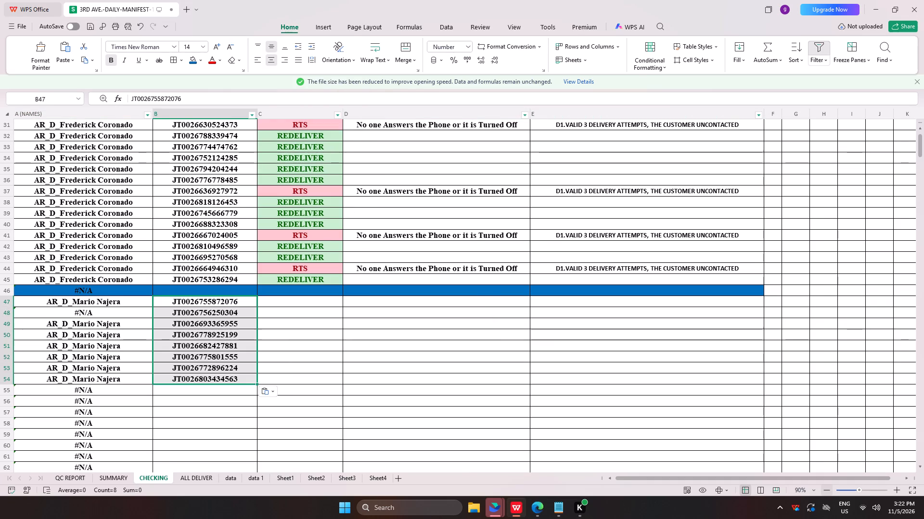
Fill A55:E55 with blue as the separator row below Mario's waybills.
left_click_drag(55, 387, 563, 392)
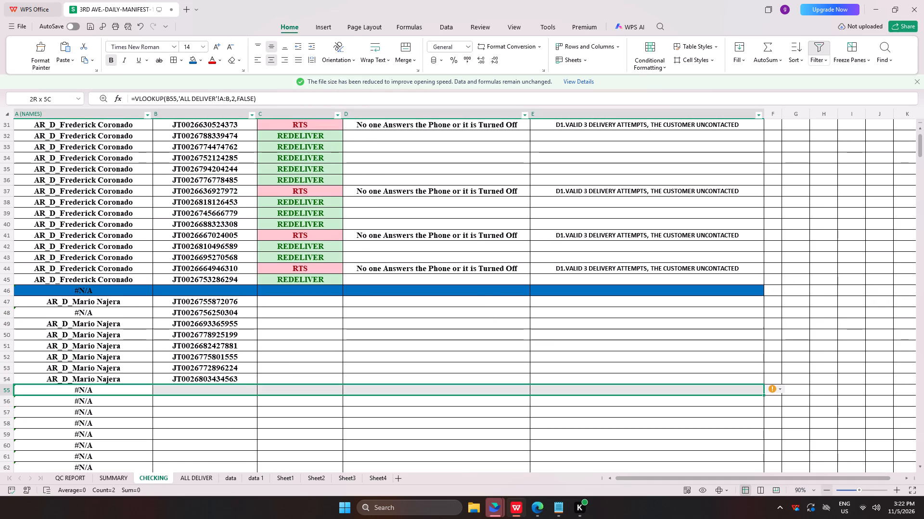
left_click_drag(563, 392, 561, 392)
left_click(193, 60)
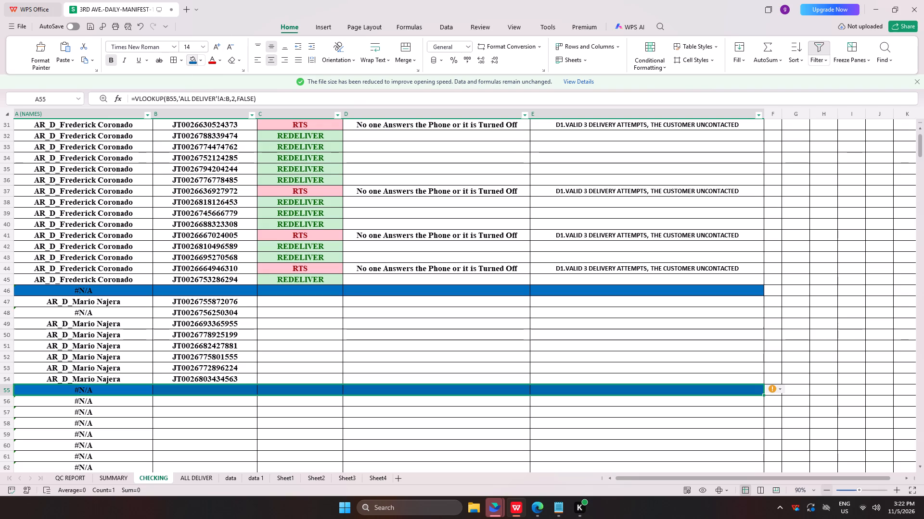
Switch to JMS in Microsoft Edge and open Tracking package 2.0.
key("alt+Tab")
left_click(201, 66)
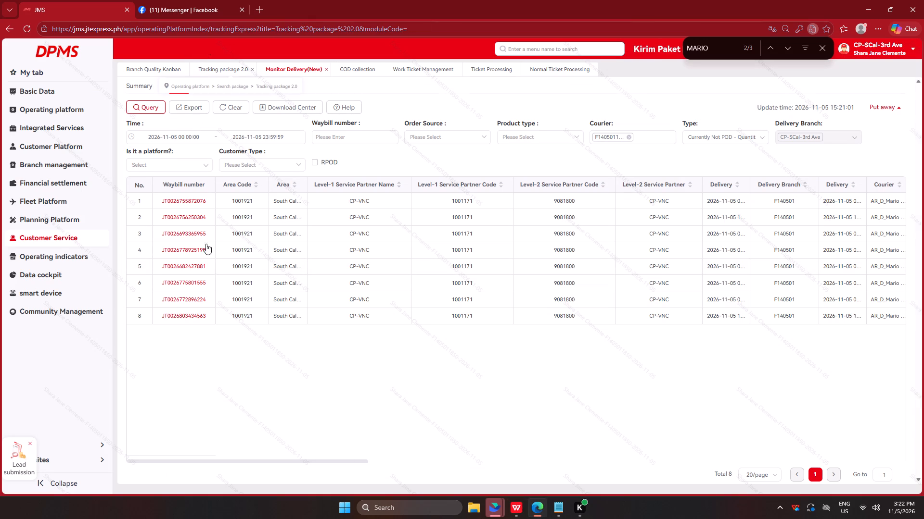
left_click(196, 114)
left_click(205, 272)
key("ctrl+v")
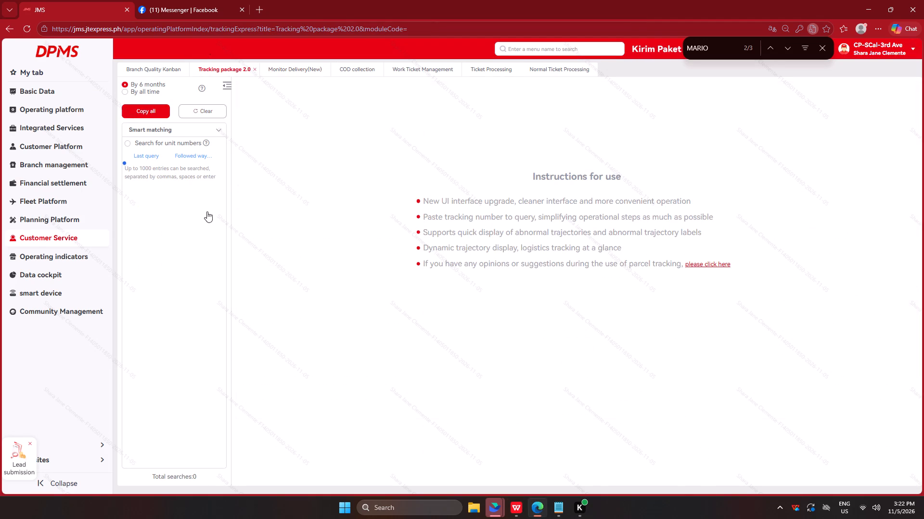
scroll(454, 211, "down", 7)
scroll(411, 298, "down", 4)
scroll(413, 313, "up", 2)
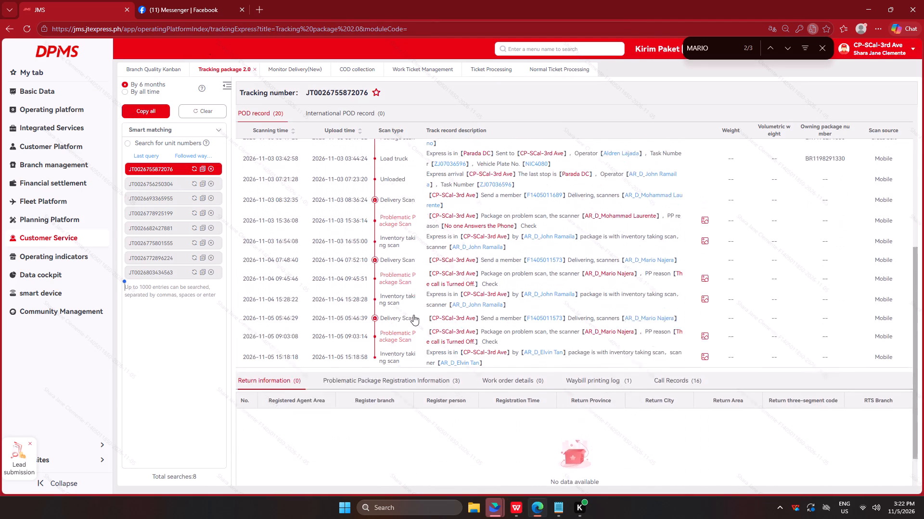
key("alt+Tab")
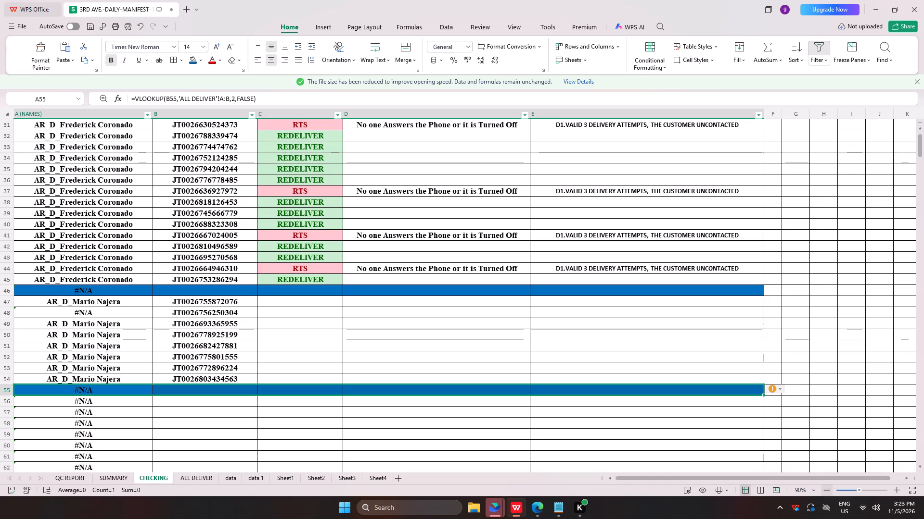
left_click_drag(293, 269, 565, 268)
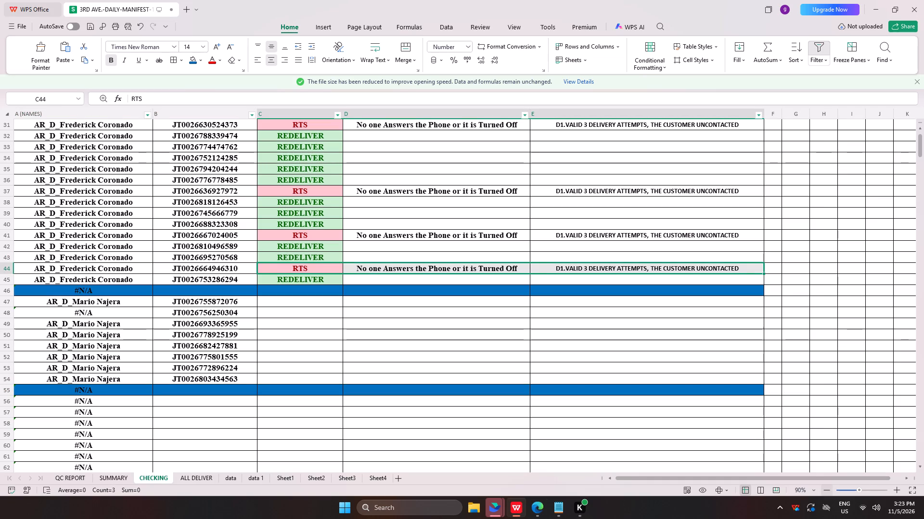
key("ctrl+c")
left_click(295, 296)
left_click(305, 301)
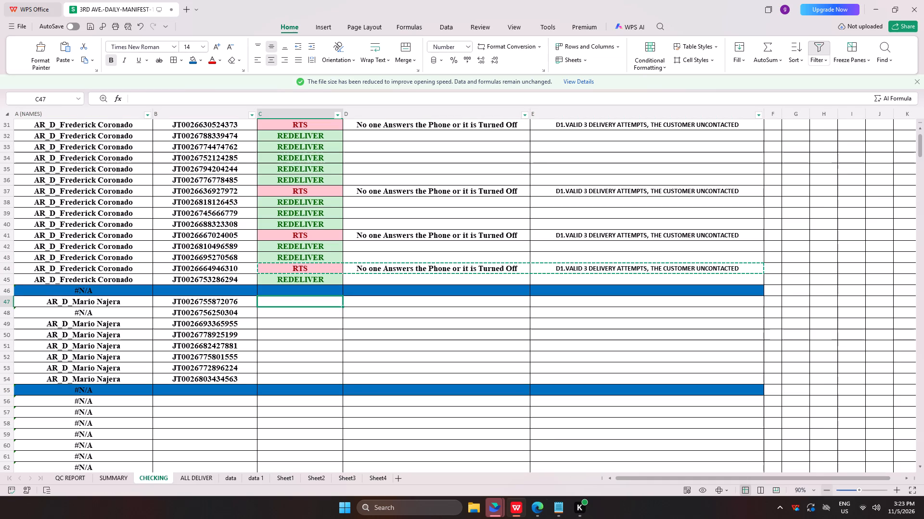
key("ctrl+v")
key("alt+Tab")
left_click(155, 185)
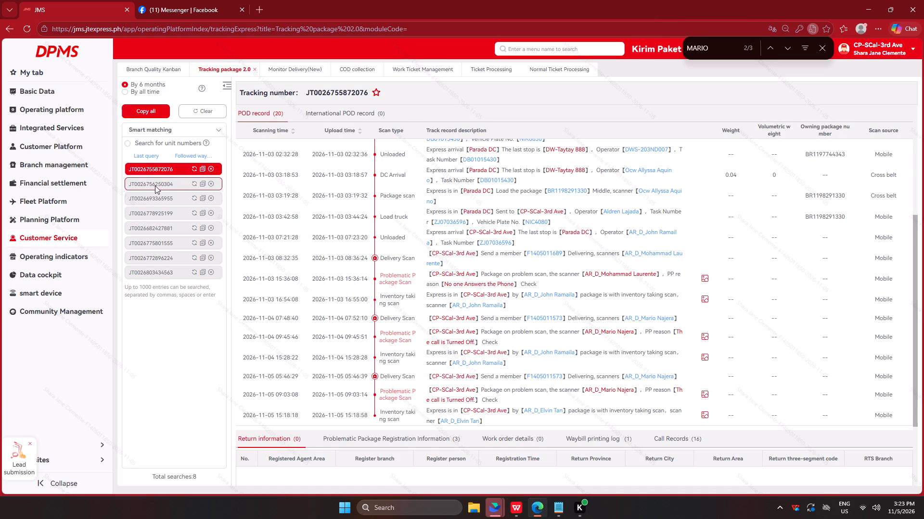
left_click(154, 195)
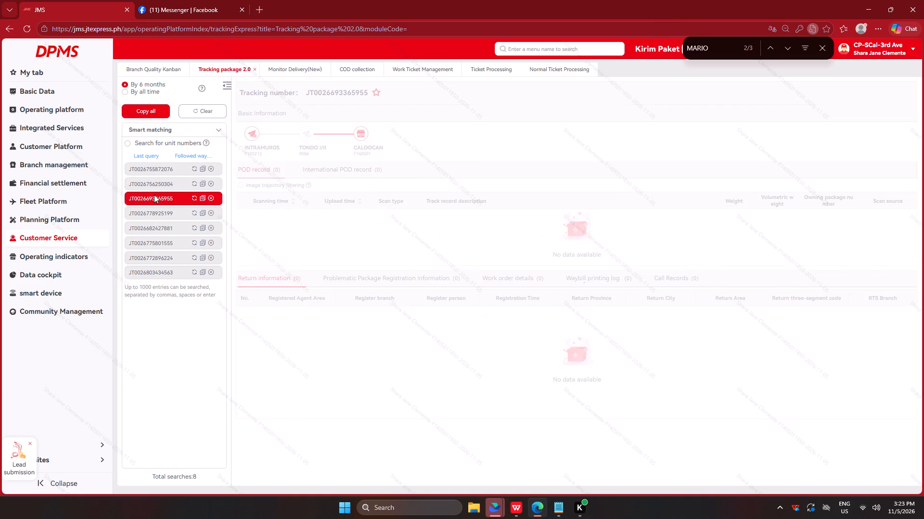
left_click(163, 186)
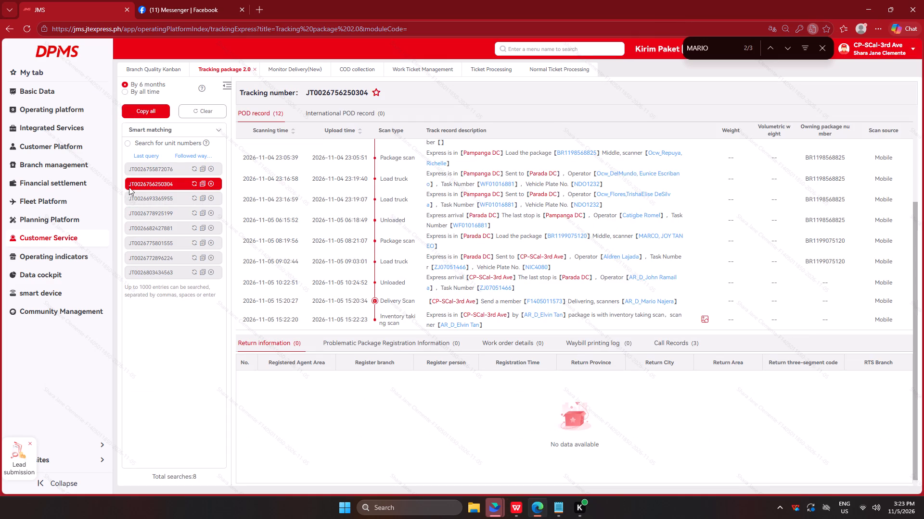
left_click(143, 199)
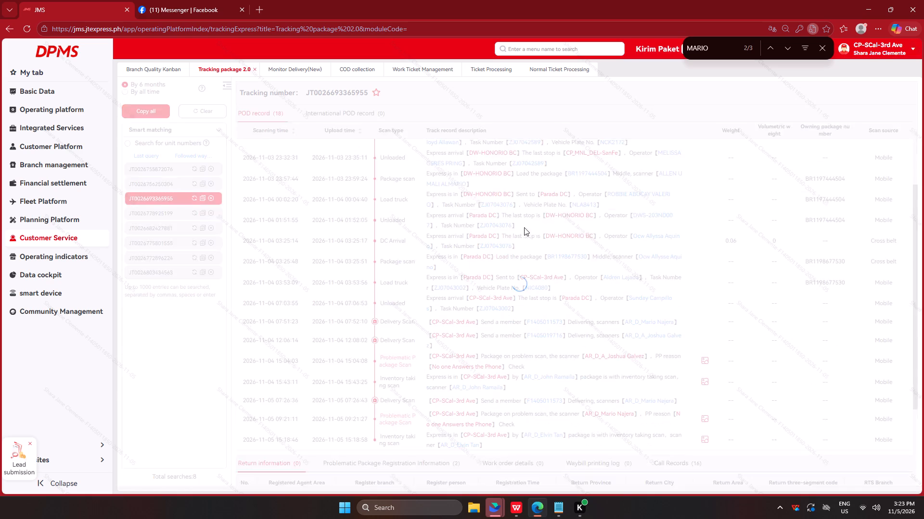
scroll(494, 248, "down", 2)
left_click(169, 215)
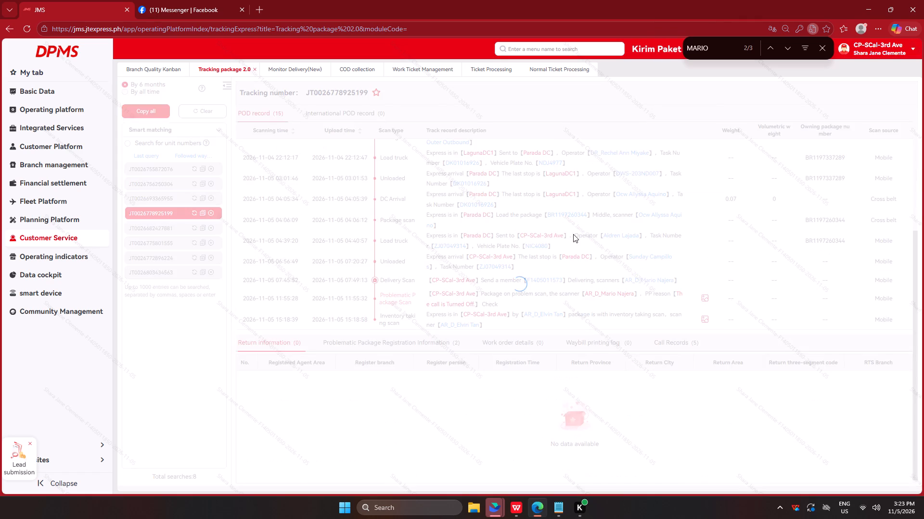
scroll(551, 248, "down", 2)
left_click(167, 230)
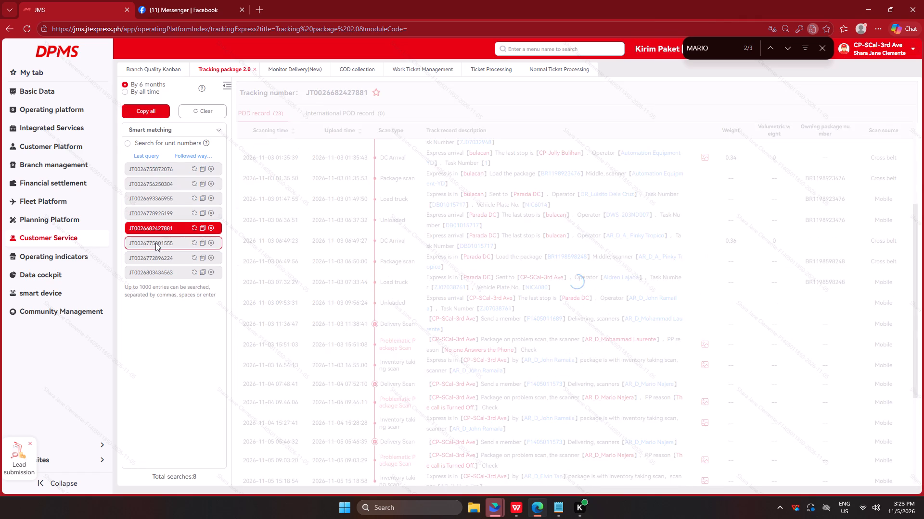
scroll(568, 305, "down", 2)
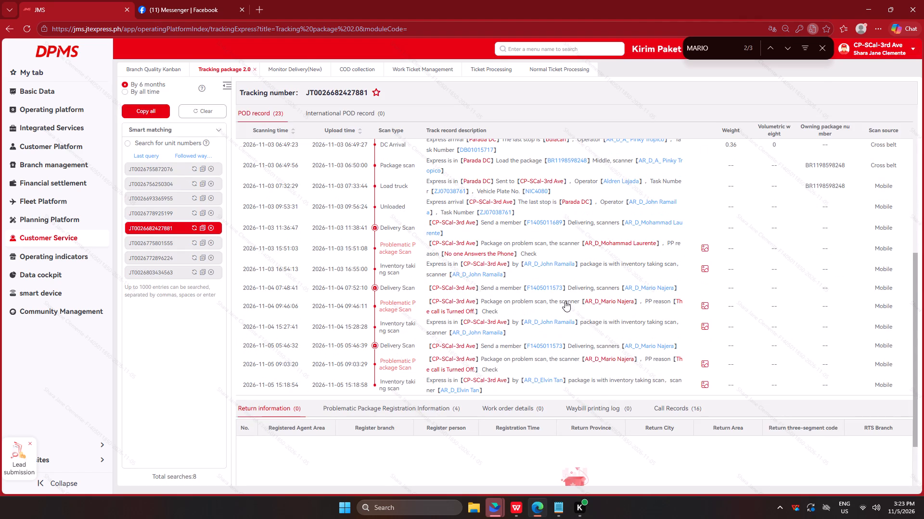
key("alt+Tab")
left_click(272, 348)
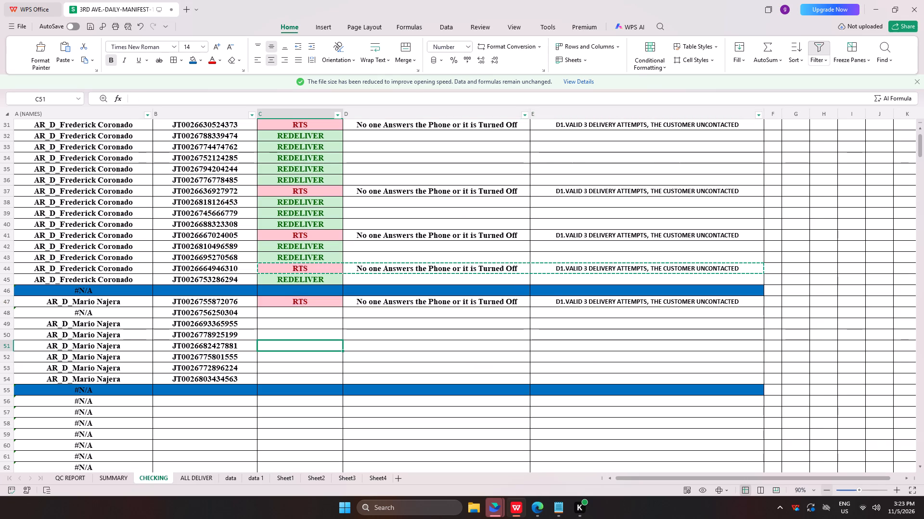
key("ctrl+v")
key("alt+Tab")
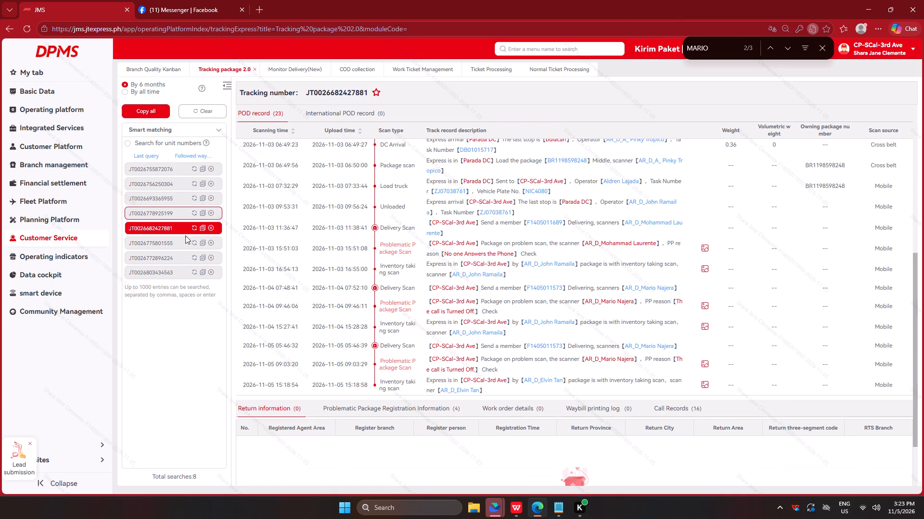
left_click(178, 241)
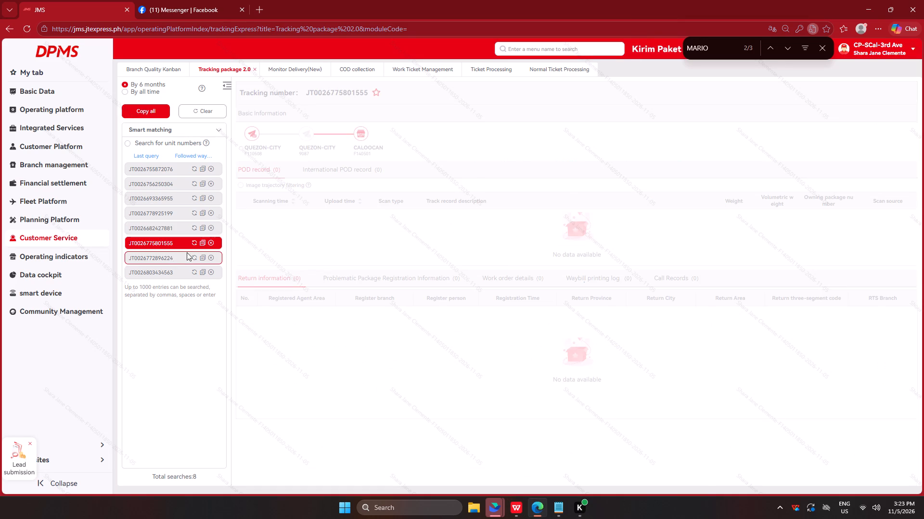
left_click(153, 259)
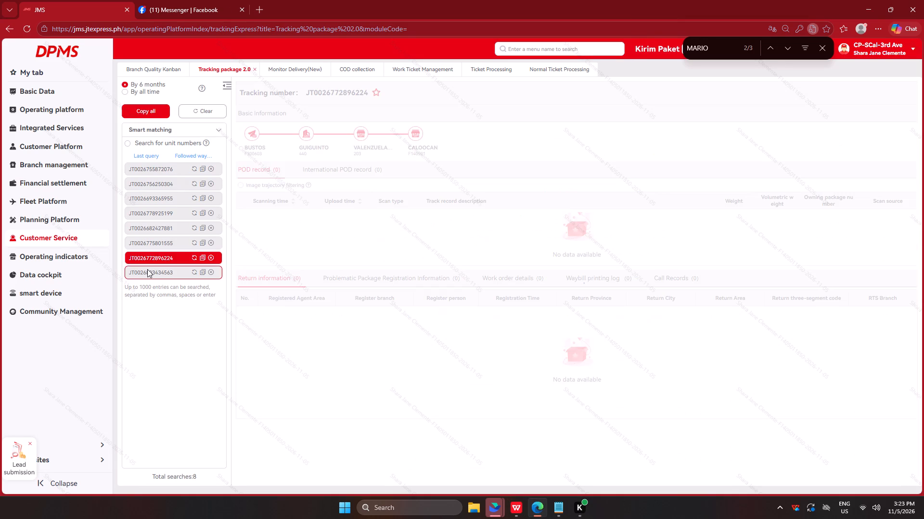
left_click(150, 271)
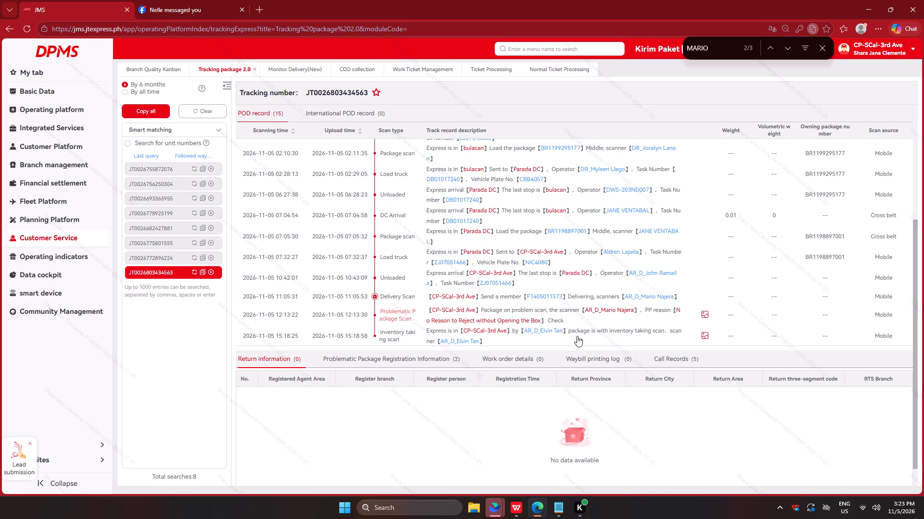
left_click(706, 313)
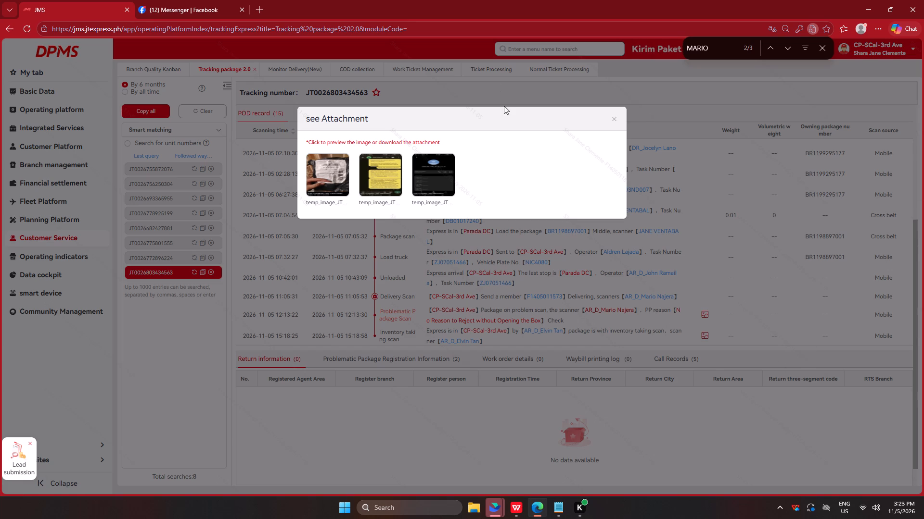
left_click(329, 188)
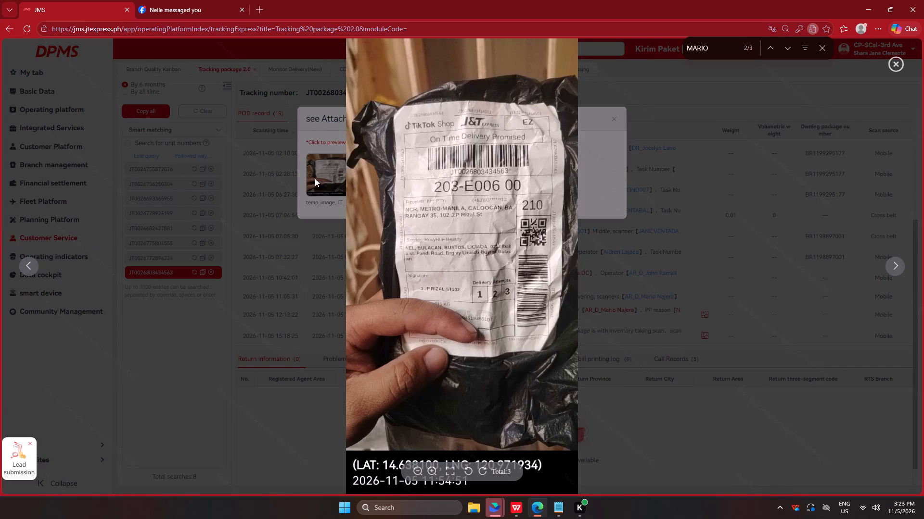
key("Right")
key("Right")
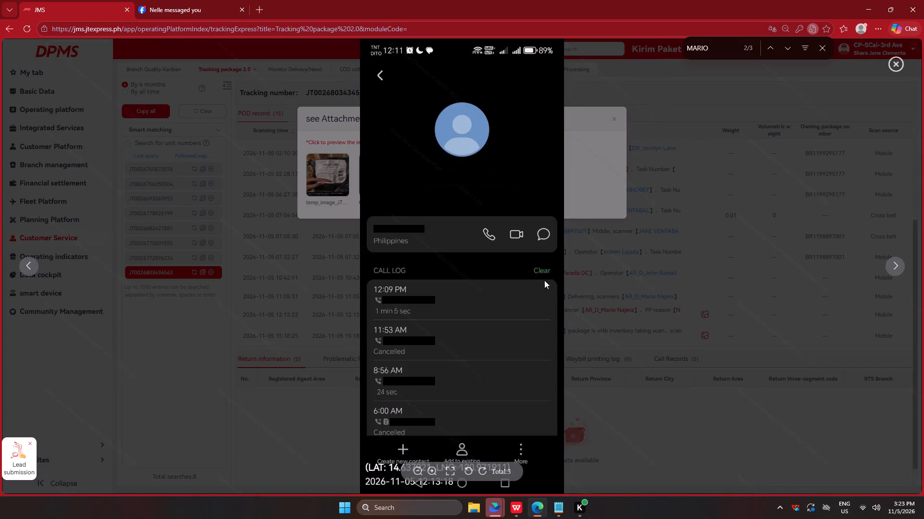
double_click(668, 316)
key("alt+Tab")
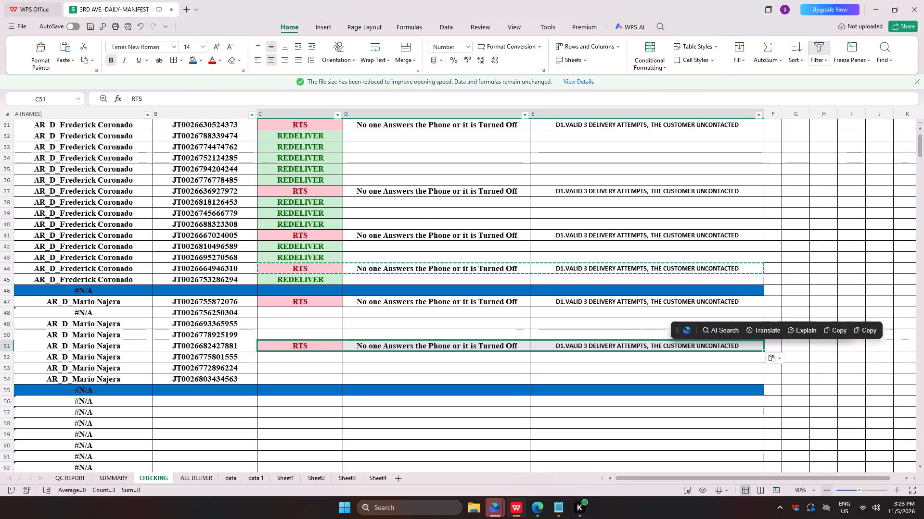
scroll(361, 296, "up", 4)
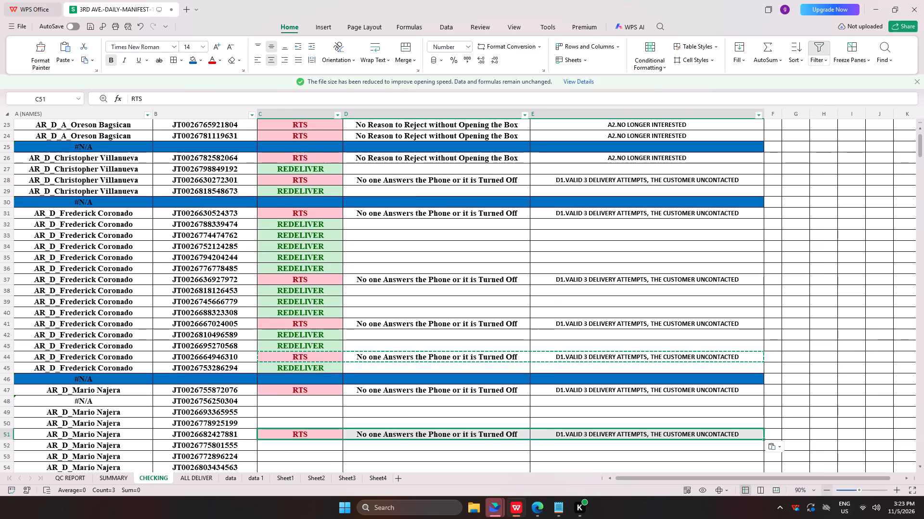
left_click_drag(294, 159, 364, 159)
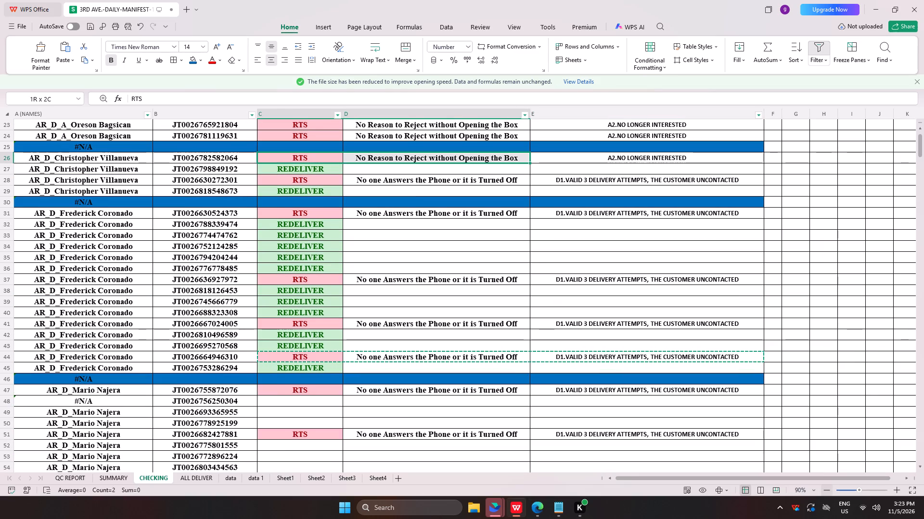
left_click_drag(364, 159, 393, 159)
key("ctrl+c")
scroll(393, 174, "down", 5)
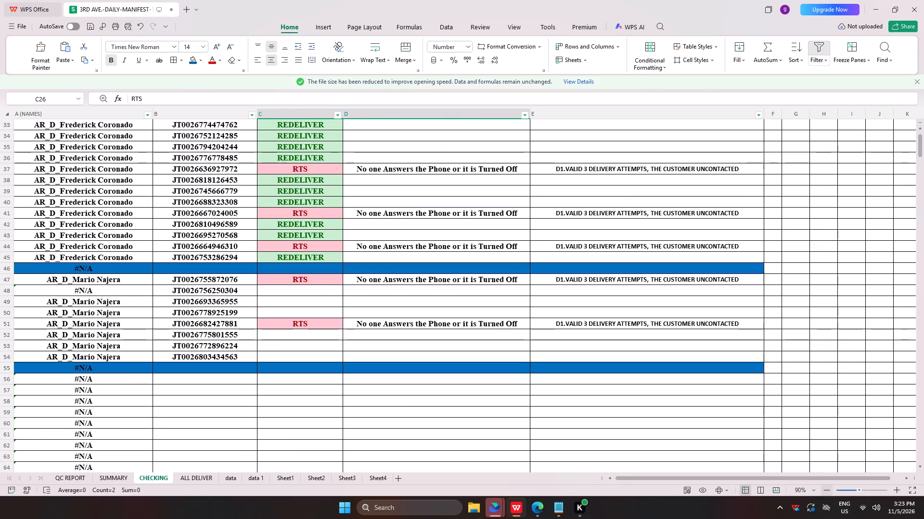
left_click(295, 352)
key("ctrl+v")
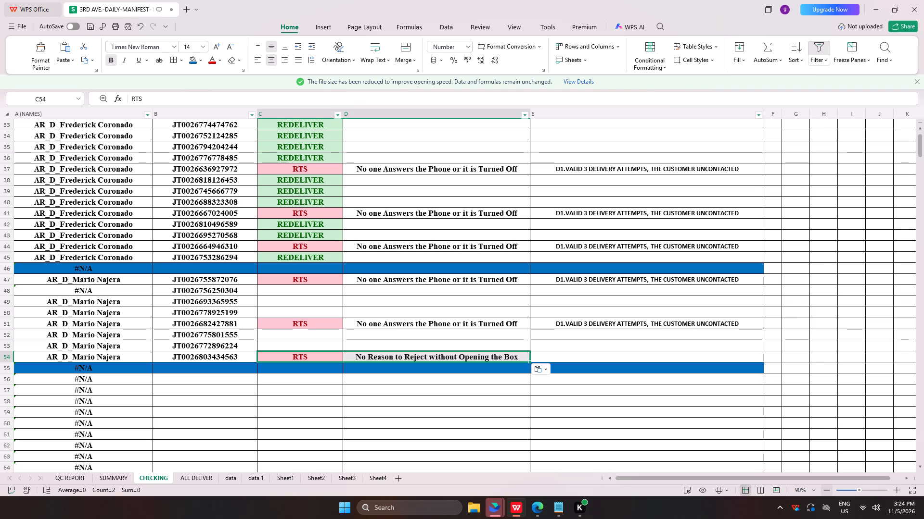
left_click(596, 360)
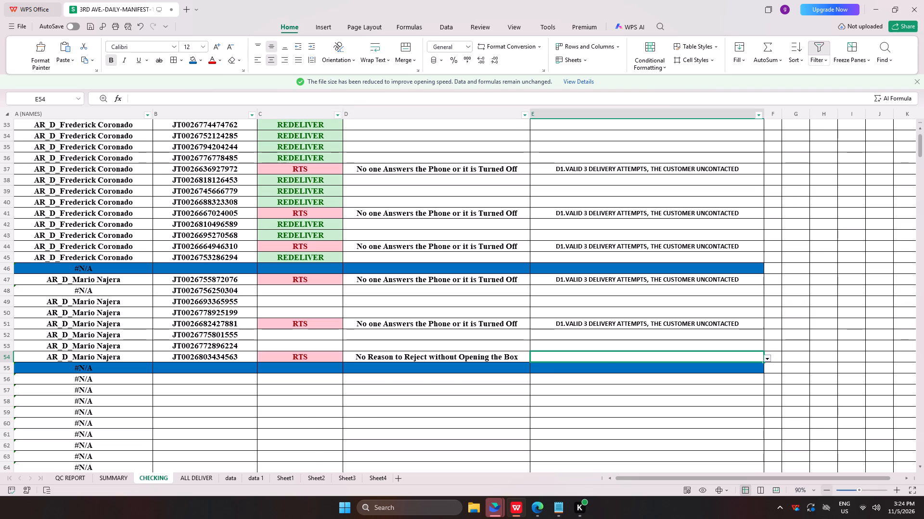
type("NO")
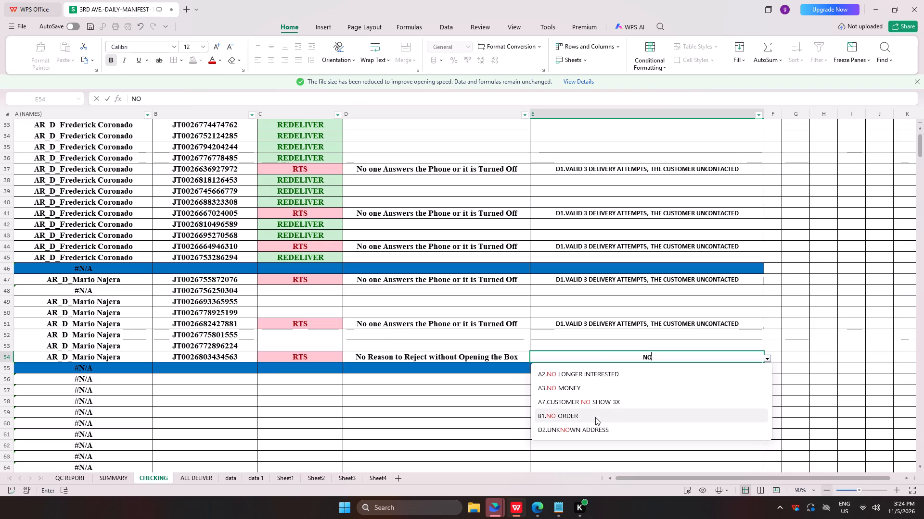
key("BackSpace")
key("BackSpace")
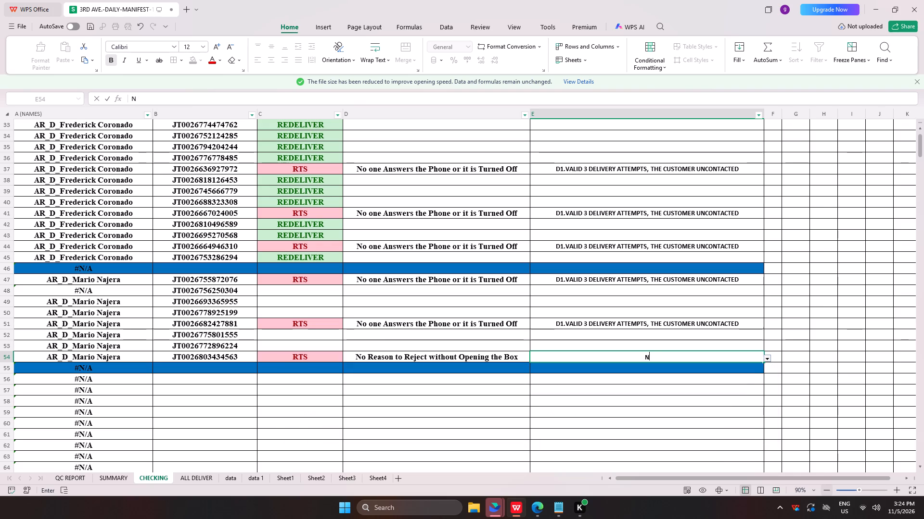
key("d")
key("o")
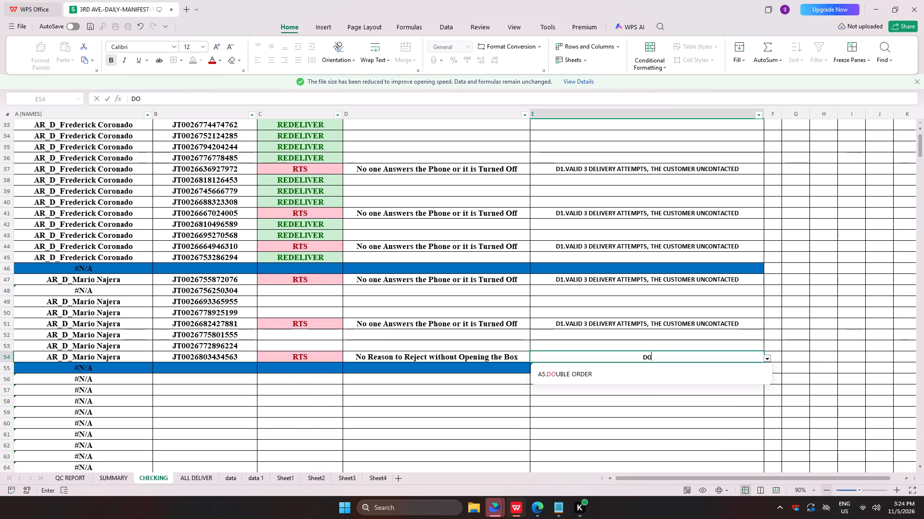
key("Return")
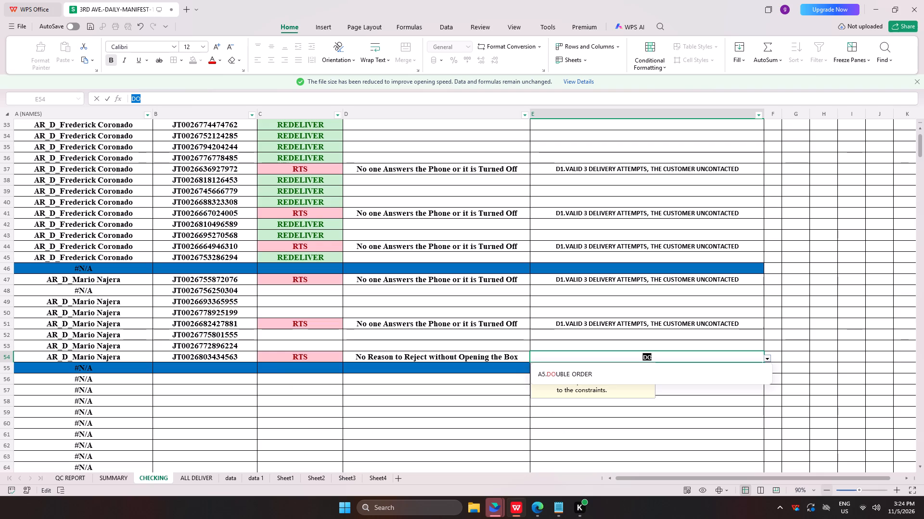
left_click(584, 375)
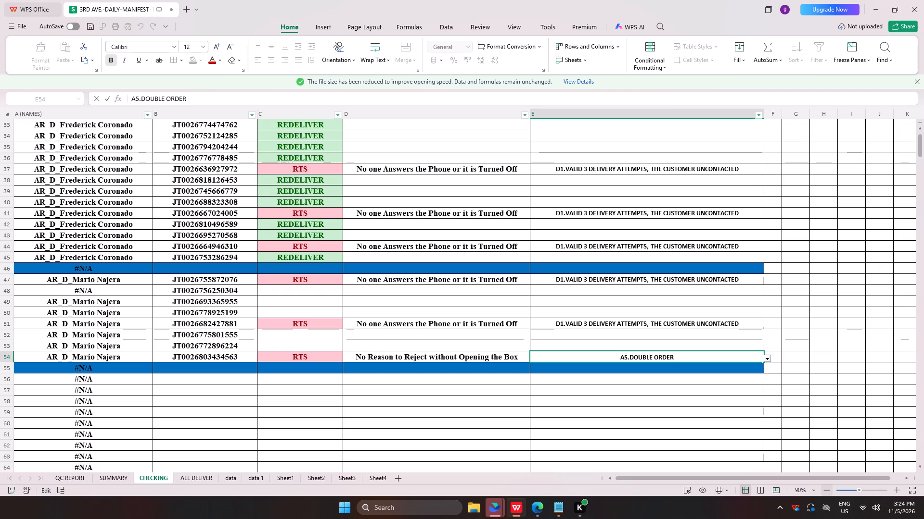
In JMS, clear the searched waybills from Tracking package 2.0 and return to Monitor Delivery(New).
key("alt+Tab")
left_click(205, 101)
left_click(202, 108)
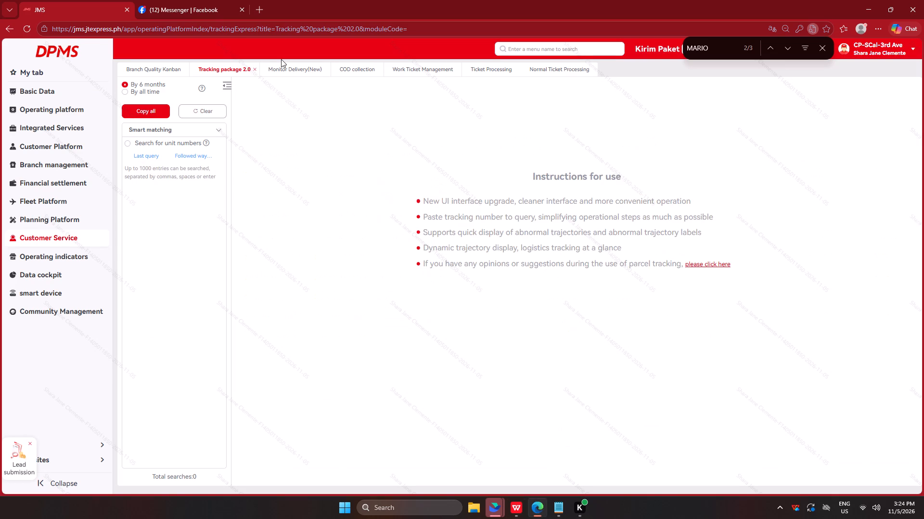
left_click(281, 59)
left_click(280, 65)
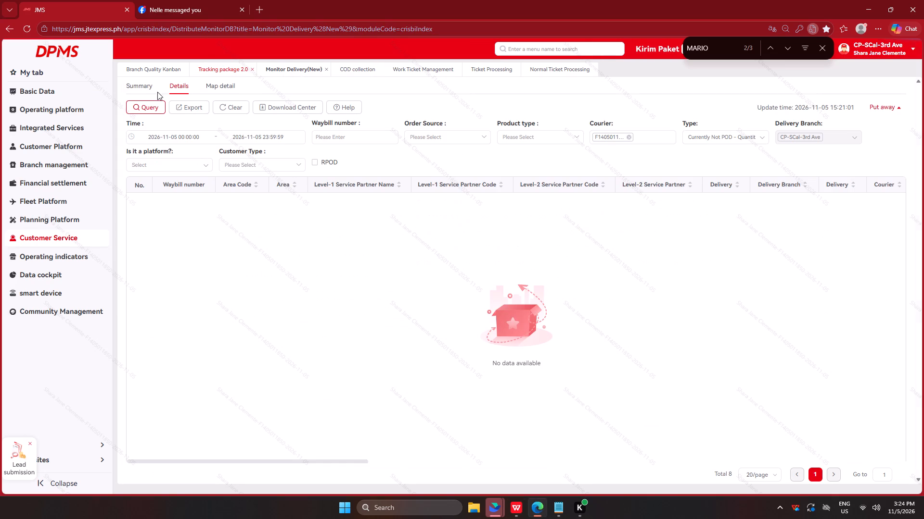
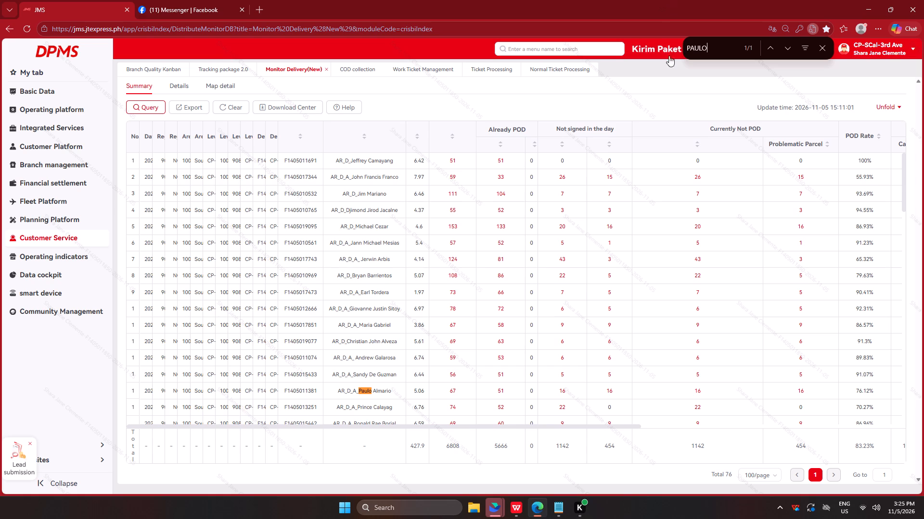
Open courier Paulo's Currently Not POD parcel details and capture the waybill number column as copied text with Image to text.
left_click(697, 391)
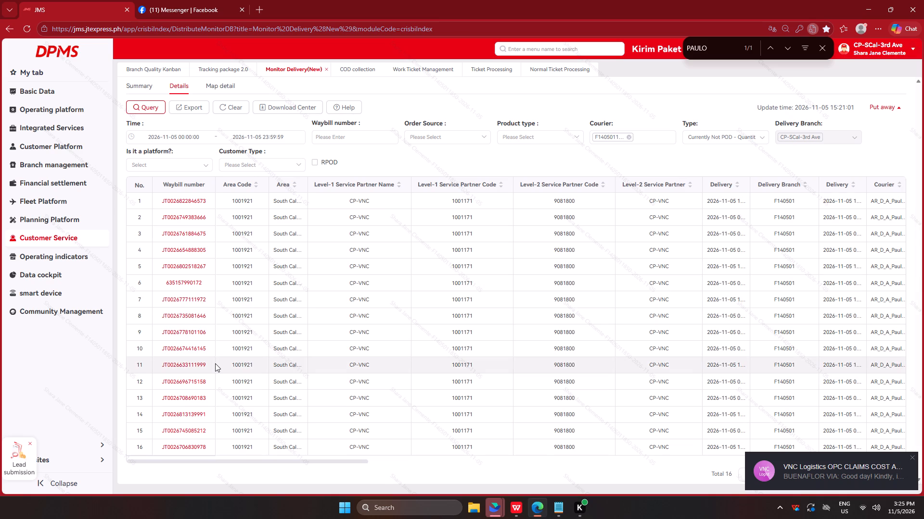
key("ctrl+shift+a")
left_click_drag(153, 188, 212, 331)
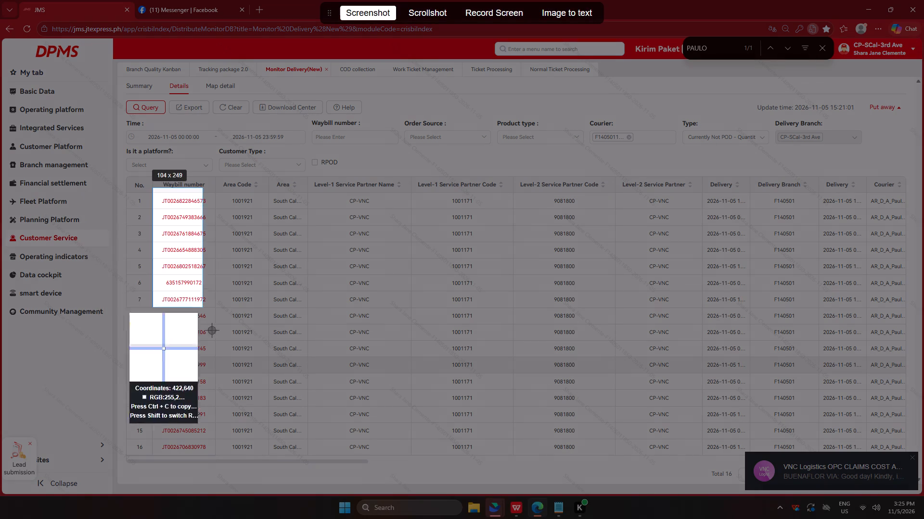
left_click_drag(212, 331, 218, 455)
left_click(547, 20)
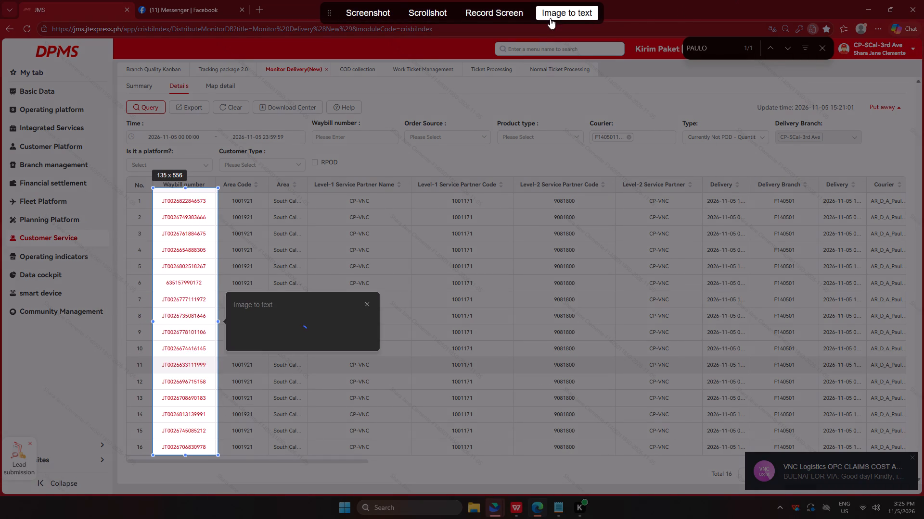
left_click(361, 427)
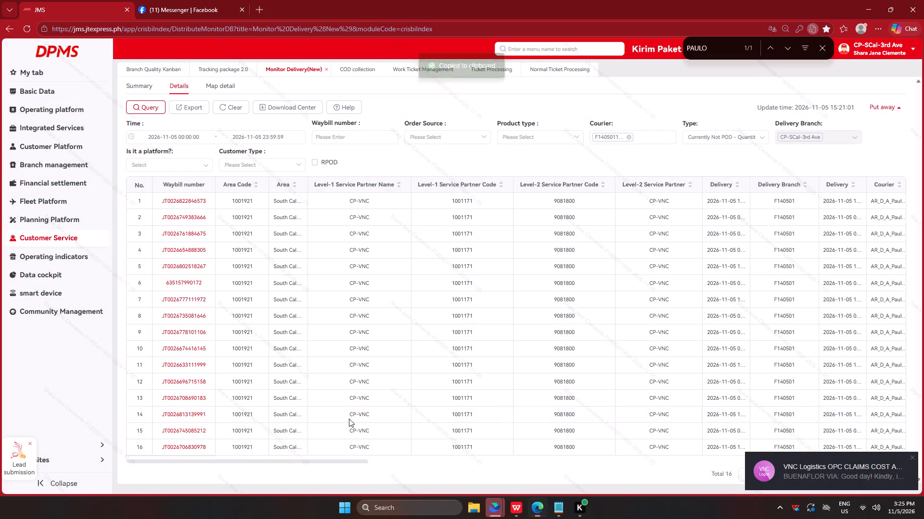
In the CHECKING sheet, paste the copied waybill numbers into column B starting at row 56.
left_click(523, 507)
scroll(208, 328, "down", 3)
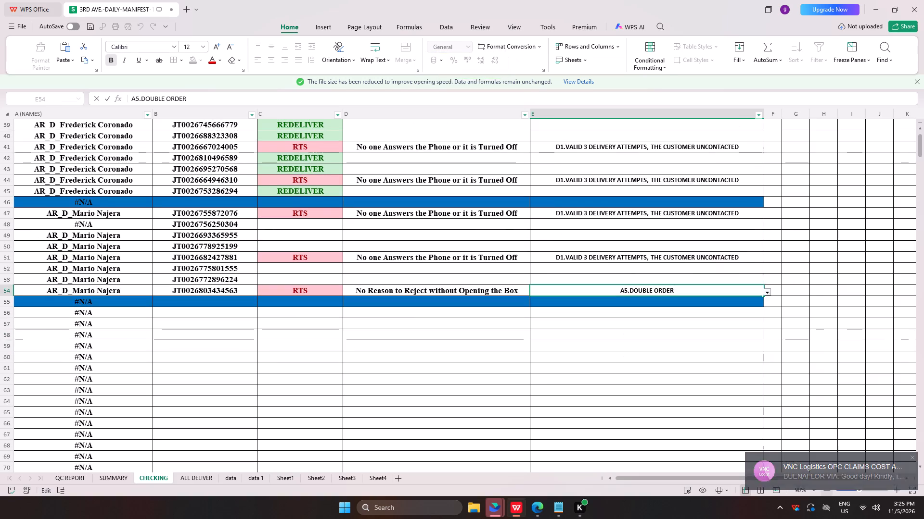
left_click(183, 312)
right_click(184, 315)
left_click(244, 23)
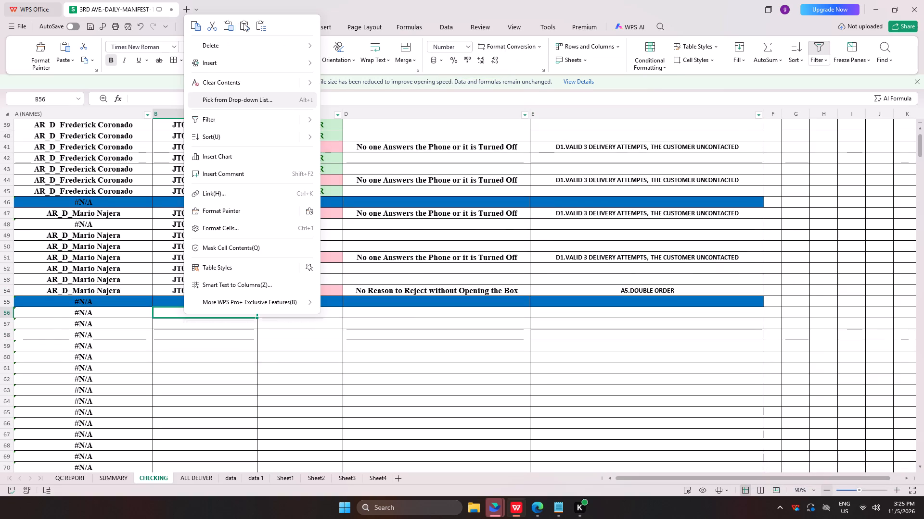
Fill row 72 from column A to E with blue as the separator below Paulo's waybills.
scroll(280, 284, "down", 5)
left_click_drag(50, 357, 592, 373)
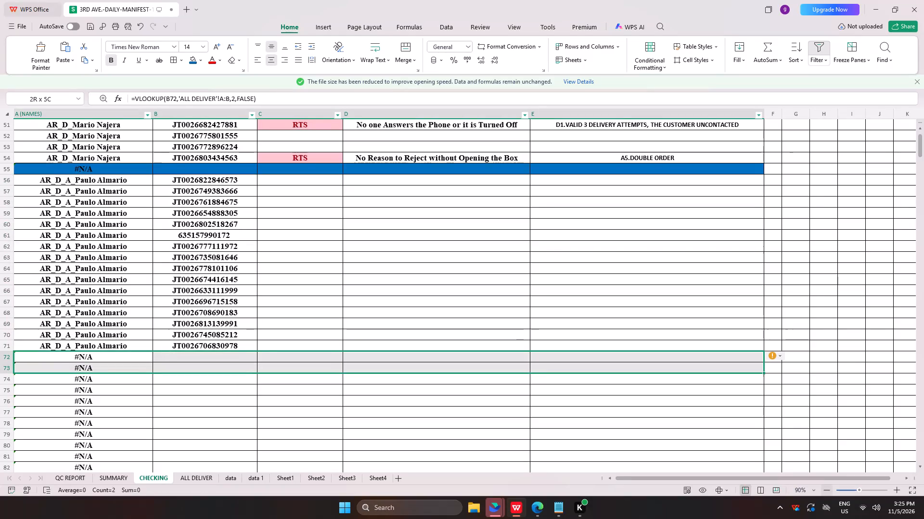
left_click_drag(592, 373, 670, 359)
left_click(193, 63)
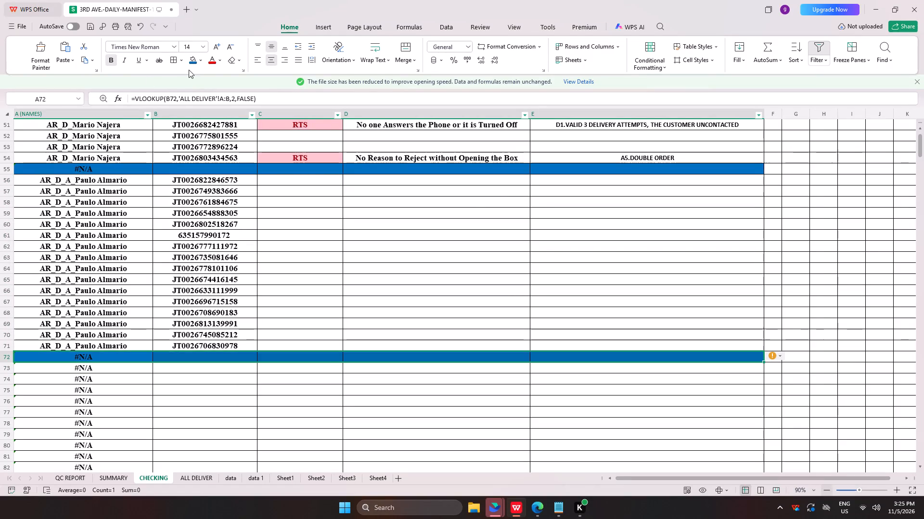
In JMS, search Paulo's copied waybills in Tracking package 2.0.
key("alt+Tab")
left_click(214, 66)
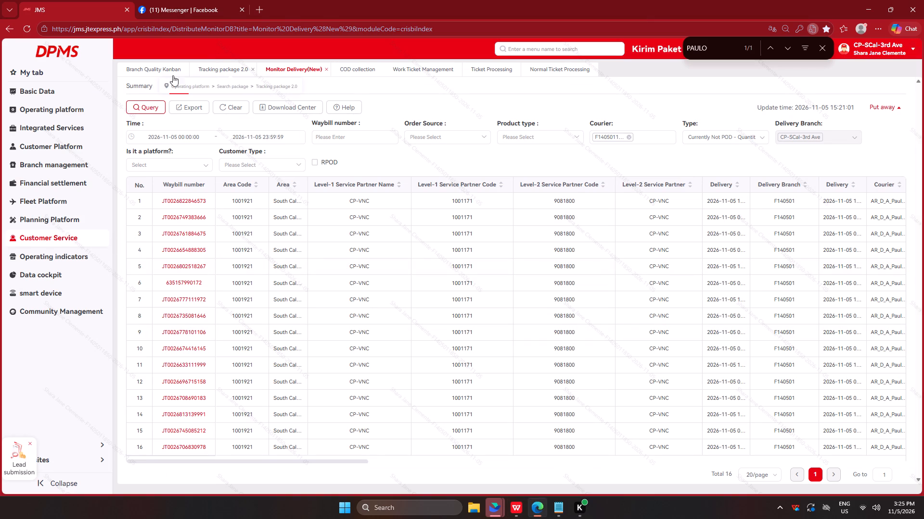
left_click(156, 215)
key("ctrl+v")
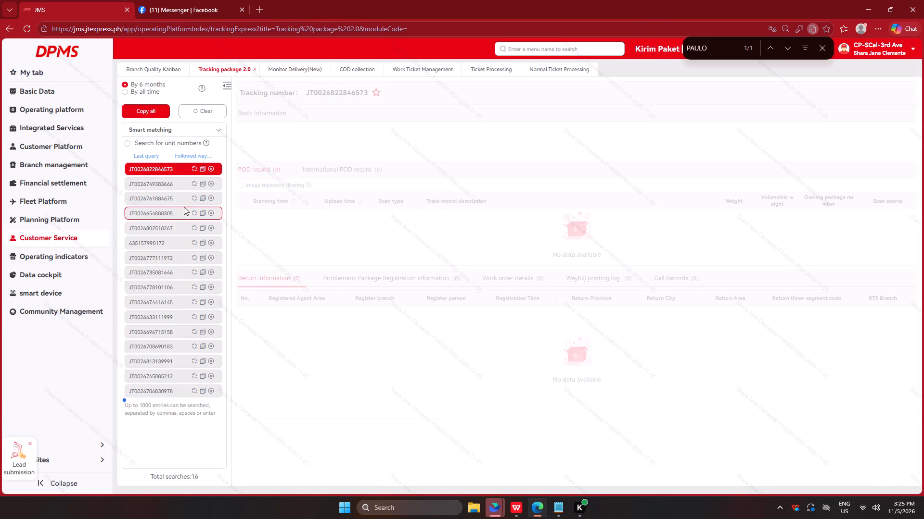
scroll(455, 285, "down", 7)
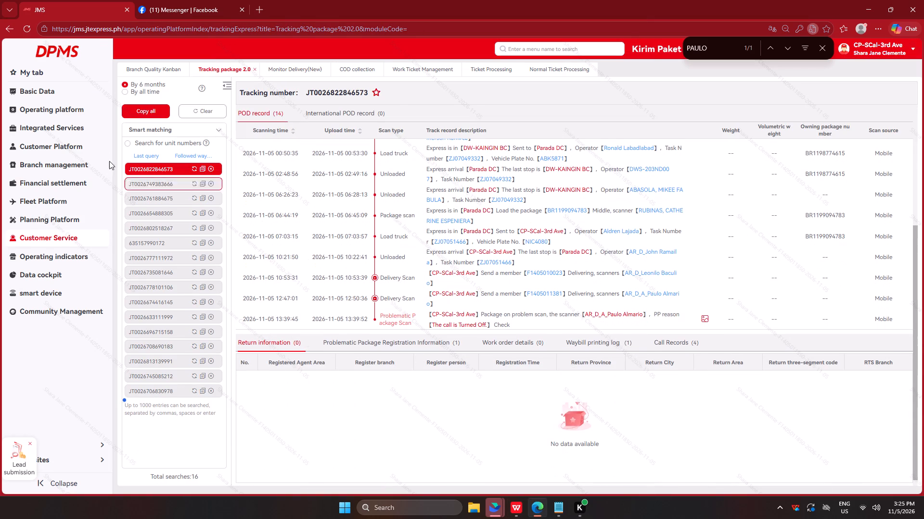
left_click(141, 189)
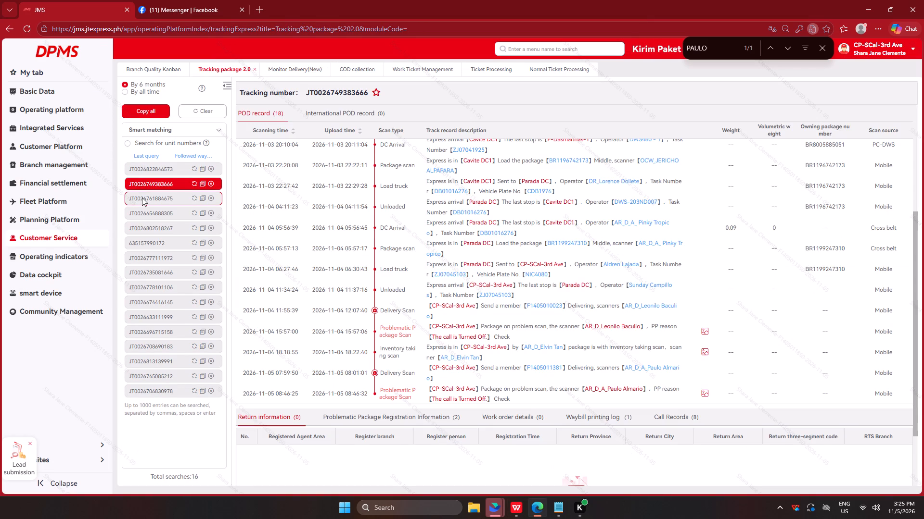
left_click(142, 198)
left_click(143, 213)
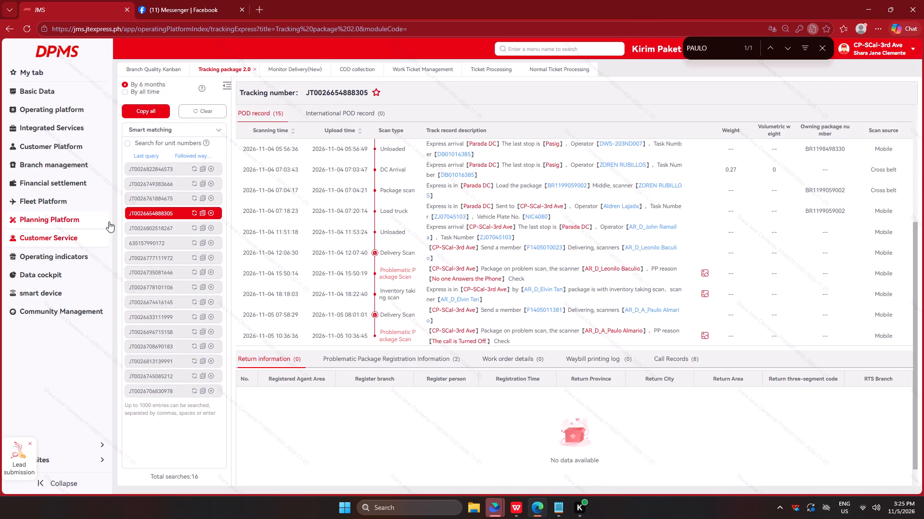
left_click(143, 231)
left_click(144, 240)
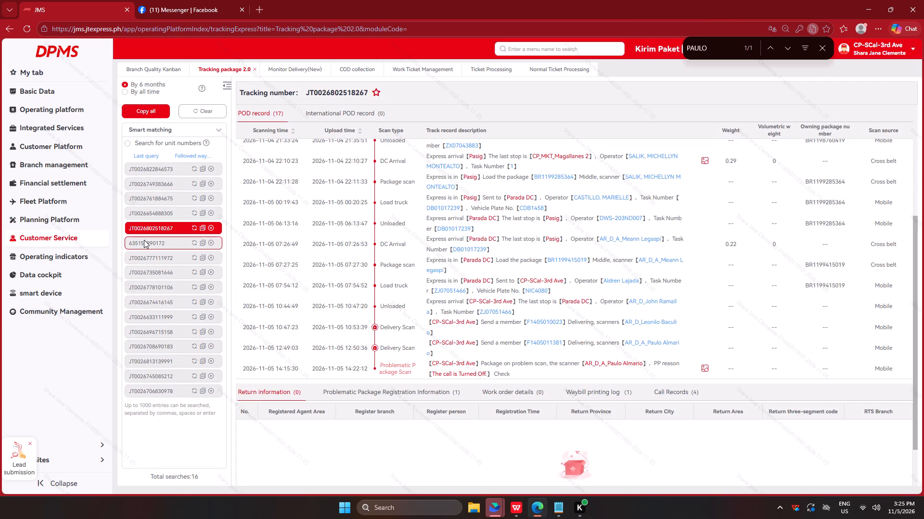
left_click(151, 255)
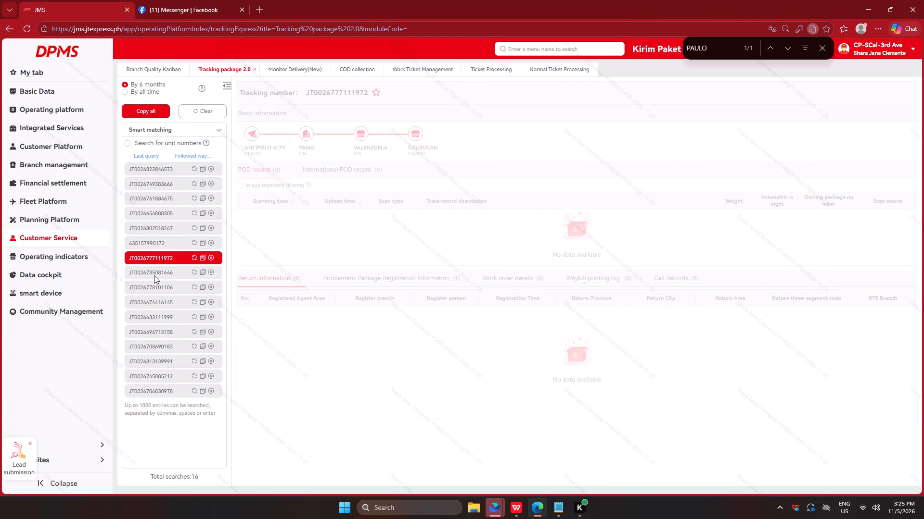
left_click(154, 271)
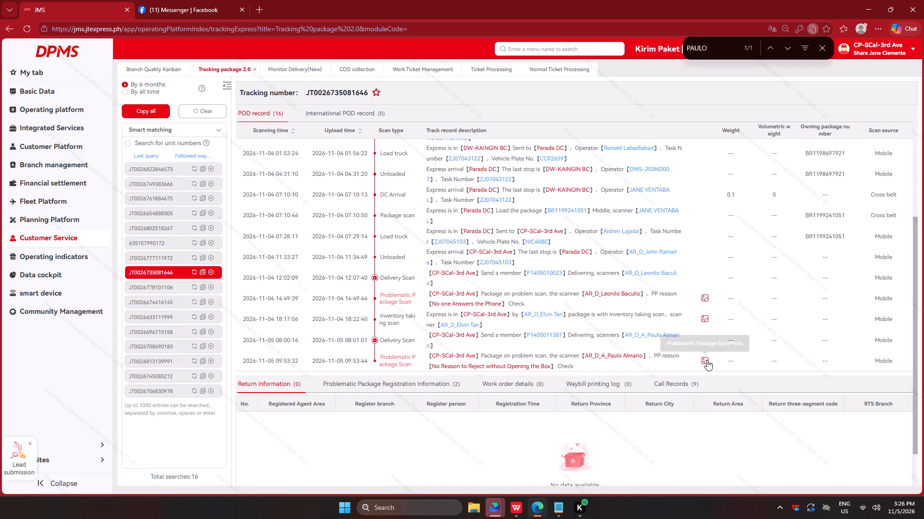
left_click(707, 360)
left_click(328, 188)
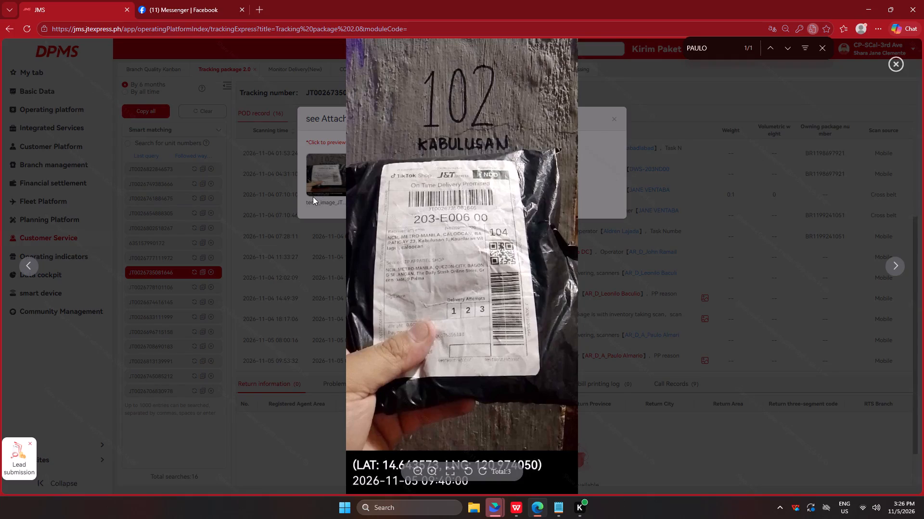
key("Right")
key("Right")
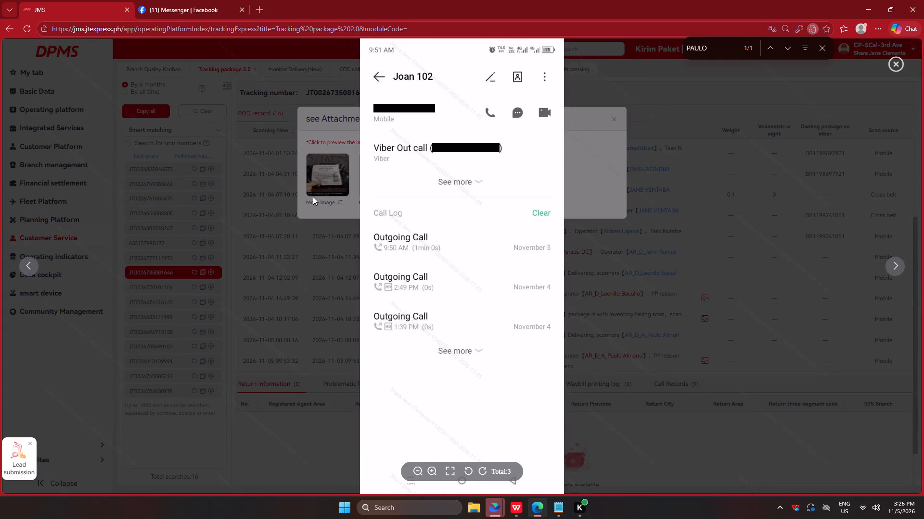
double_click(261, 277)
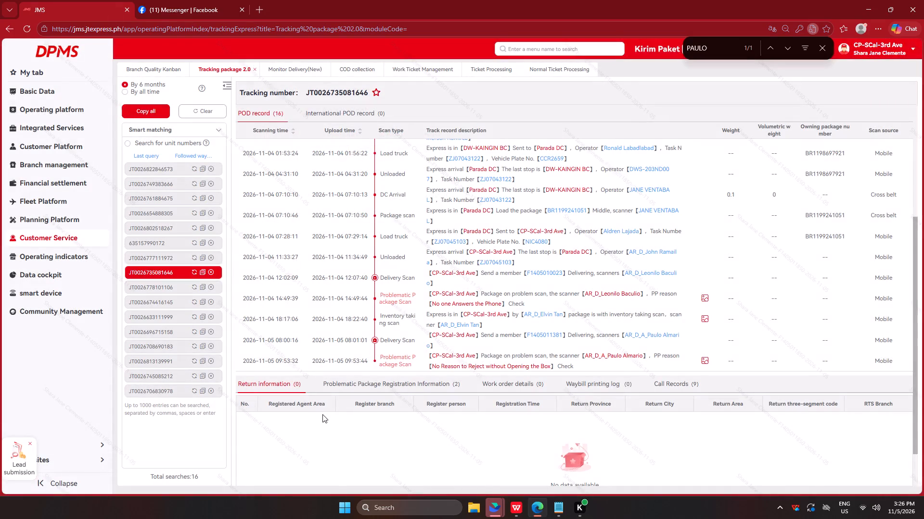
key("alt+Tab")
left_click_drag(302, 154, 422, 160)
key("ctrl+c")
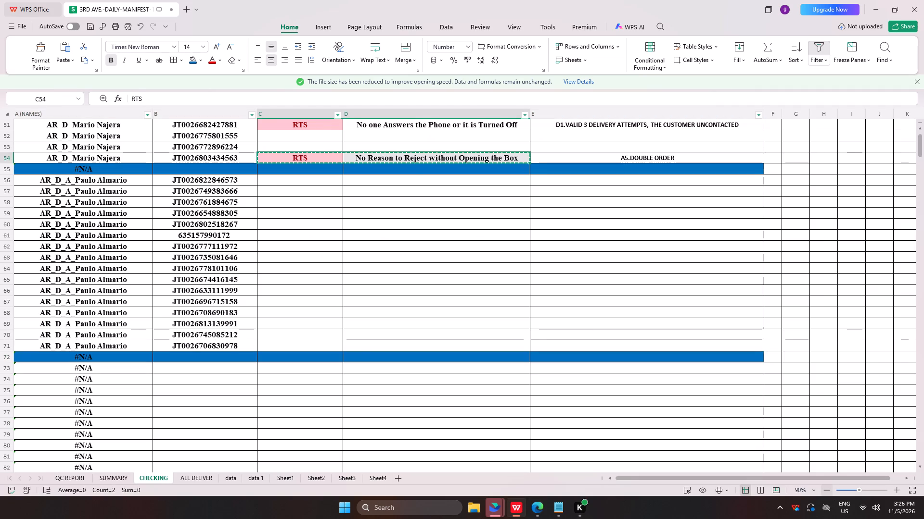
left_click(273, 258)
key("ctrl+v")
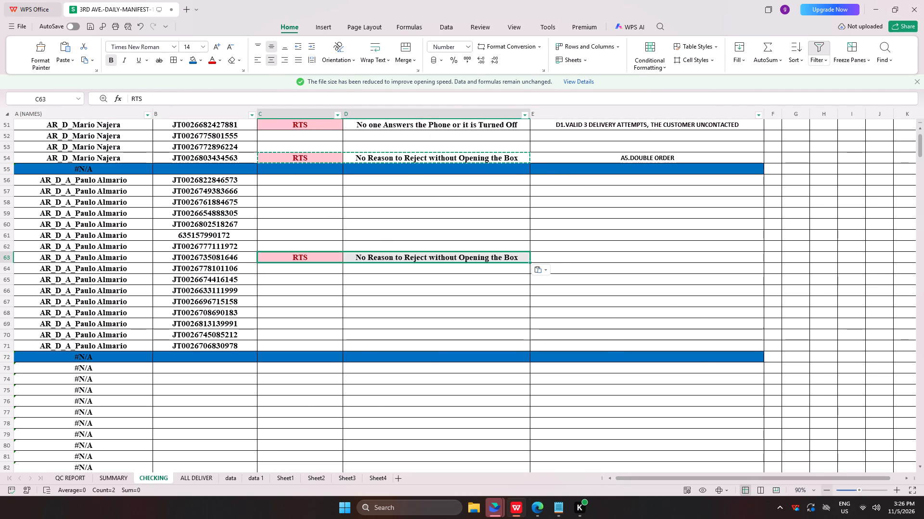
key("alt+Tab")
left_click(165, 289)
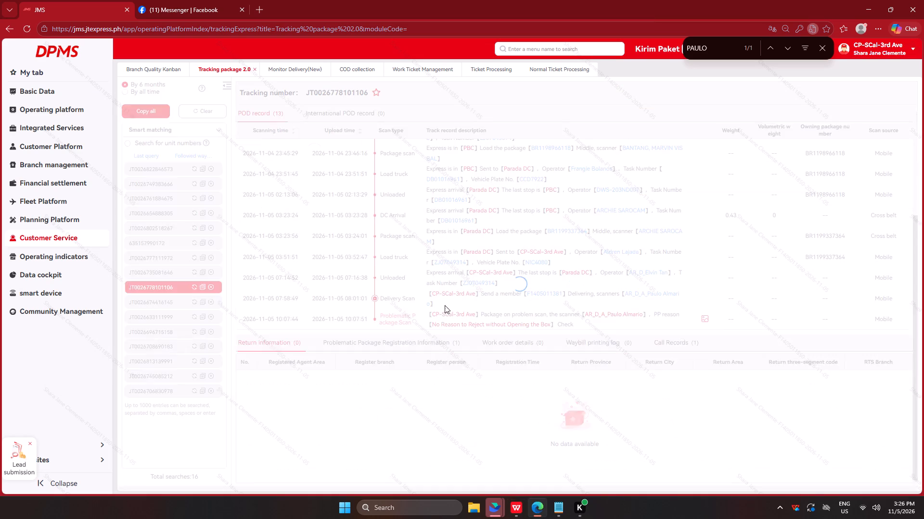
left_click(708, 318)
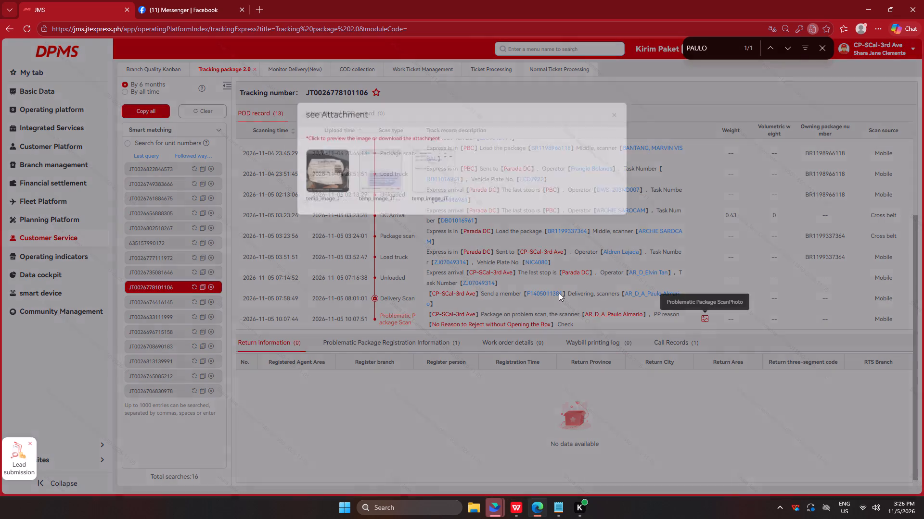
left_click(326, 188)
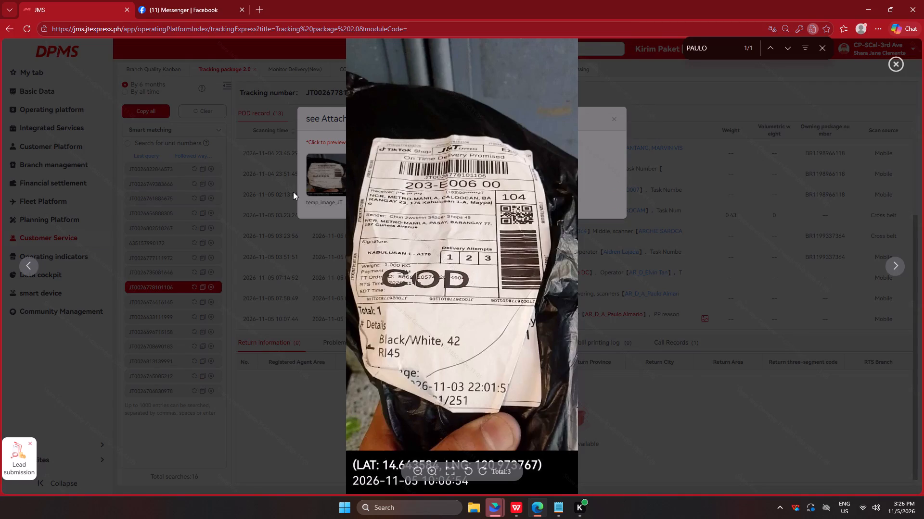
key("Right")
key("Right")
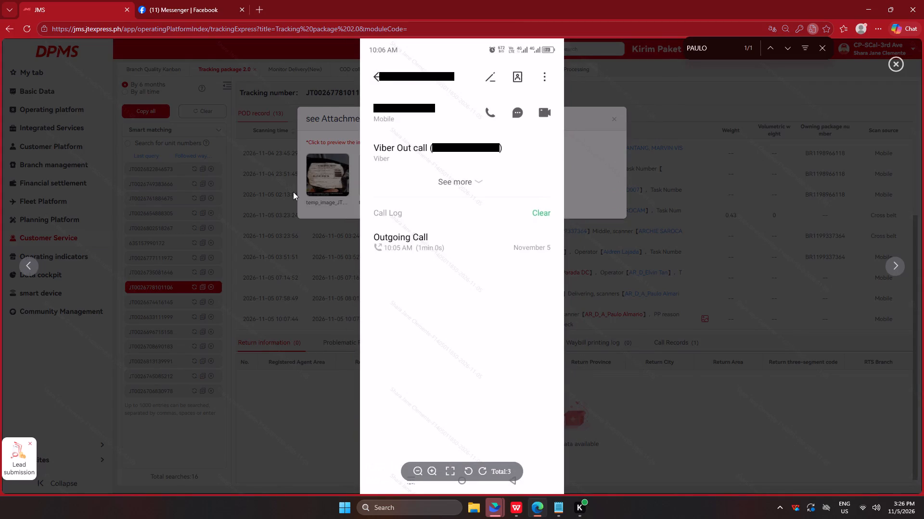
double_click(326, 255)
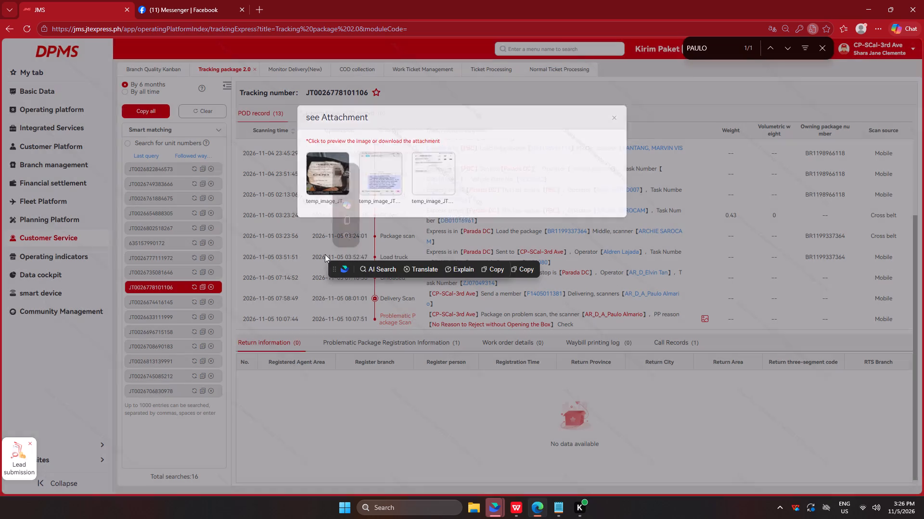
key("alt+Tab")
left_click(267, 261)
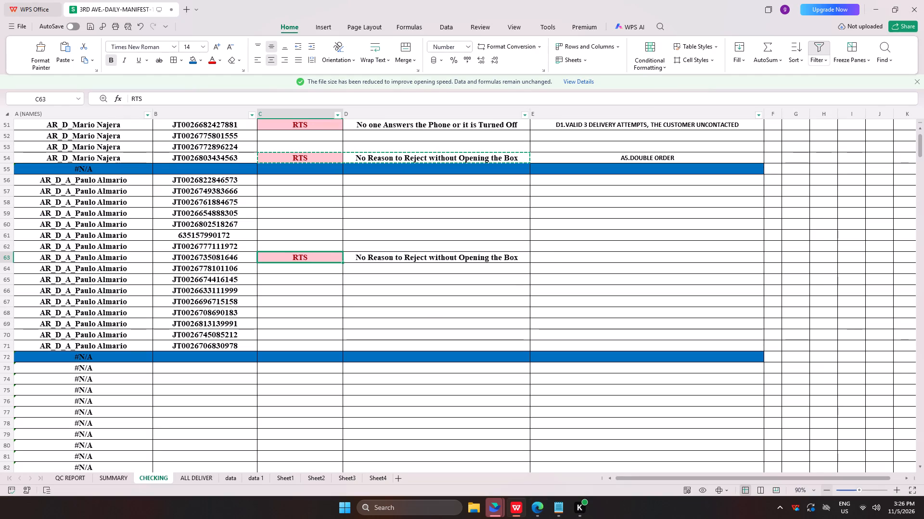
left_click(260, 269)
key("ctrl+v")
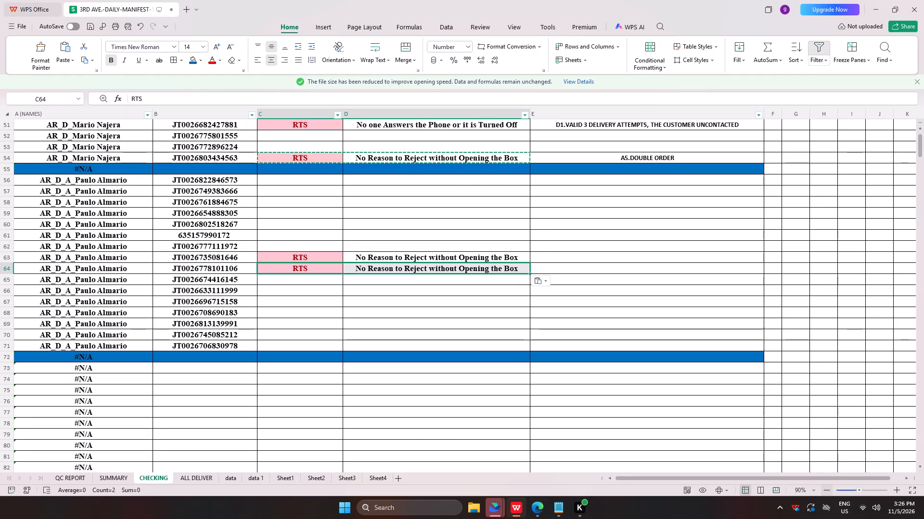
key("alt+Tab")
left_click(154, 306)
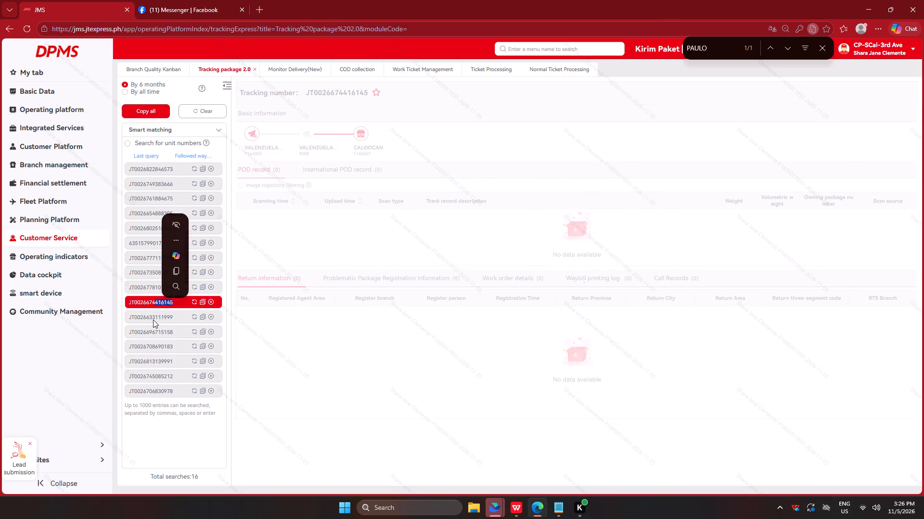
left_click(706, 338)
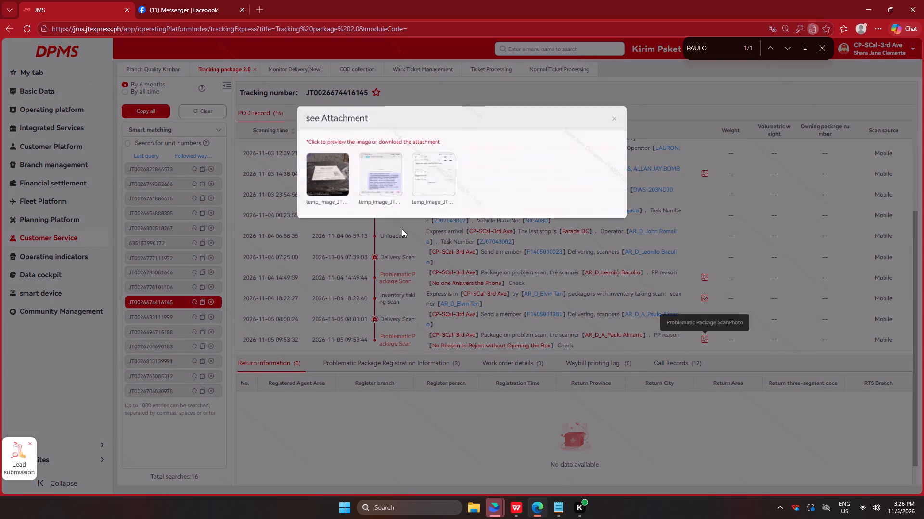
left_click(326, 189)
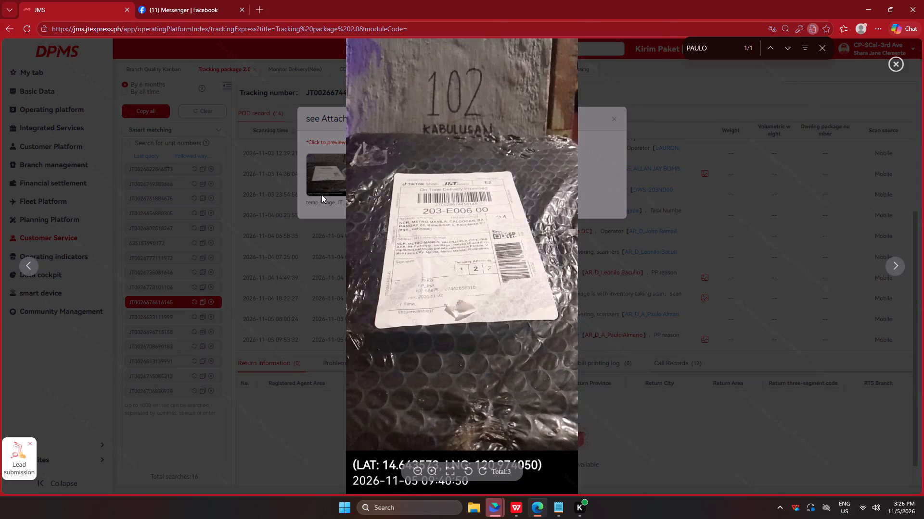
key("Right")
key("Right")
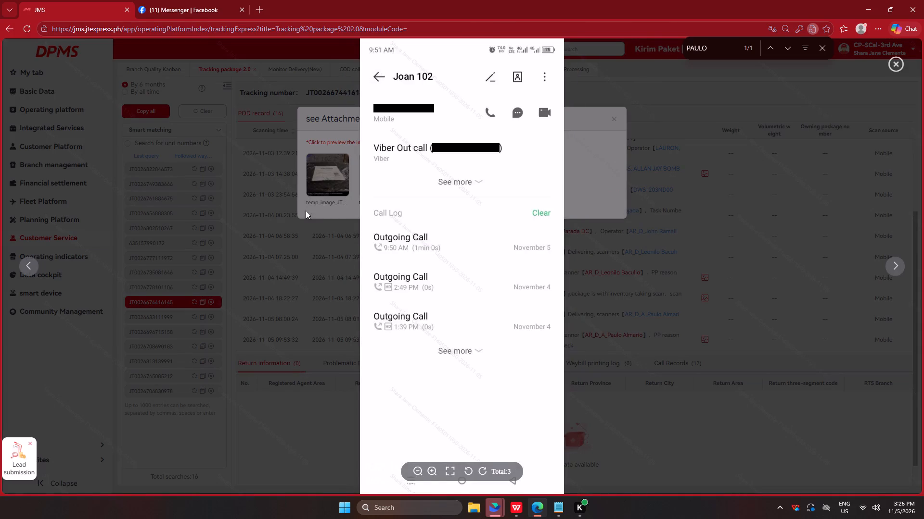
double_click(248, 313)
key("alt+Tab")
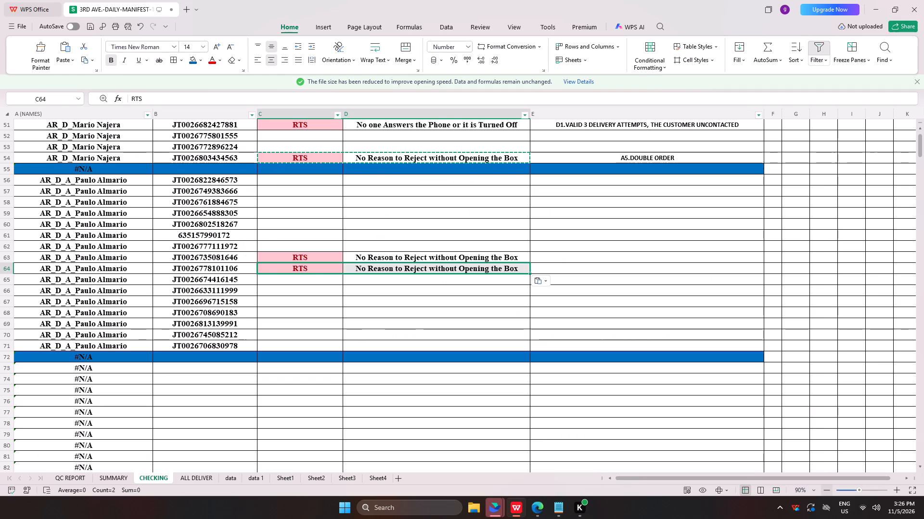
left_click(269, 286)
left_click(277, 278)
key("ctrl+v")
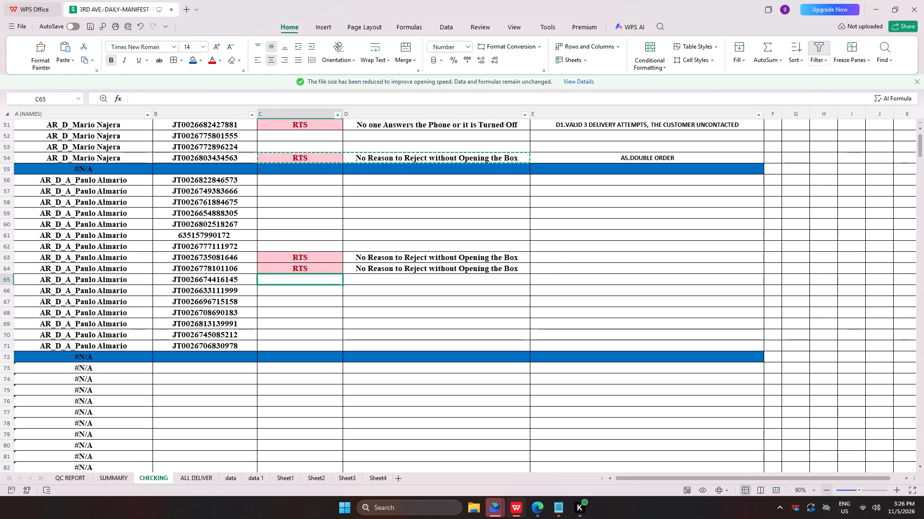
key("alt+Tab")
left_click(168, 321)
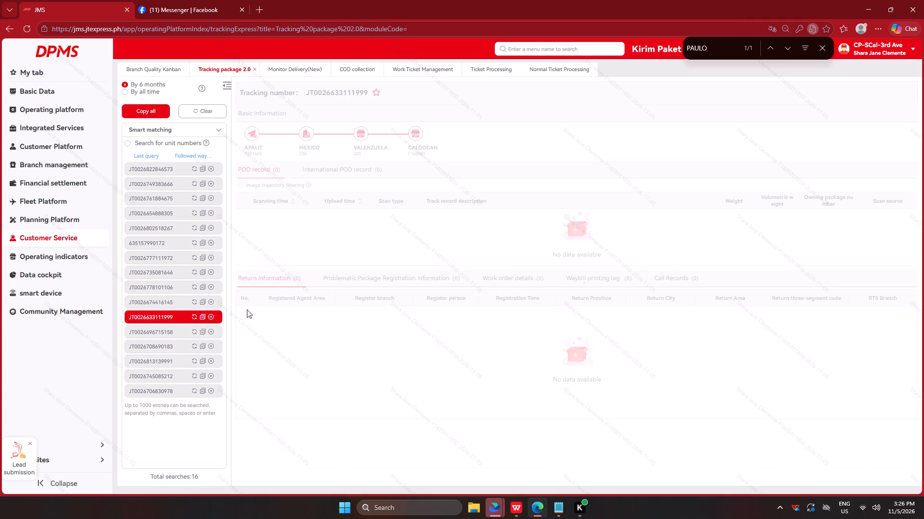
scroll(498, 289, "down", 2)
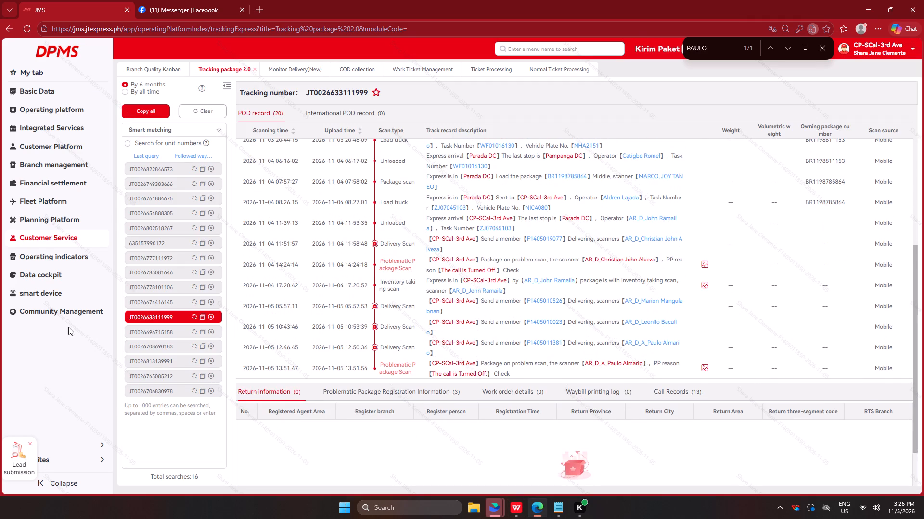
left_click(134, 332)
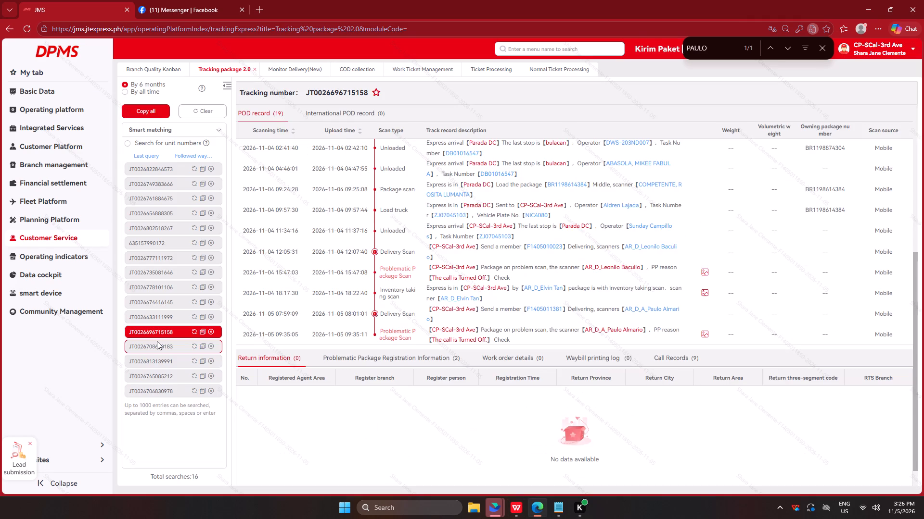
left_click(157, 341)
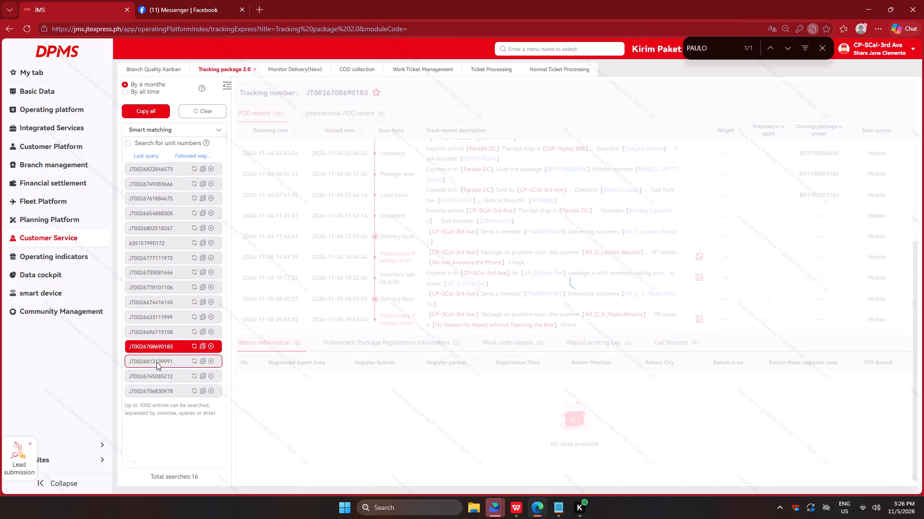
left_click(706, 318)
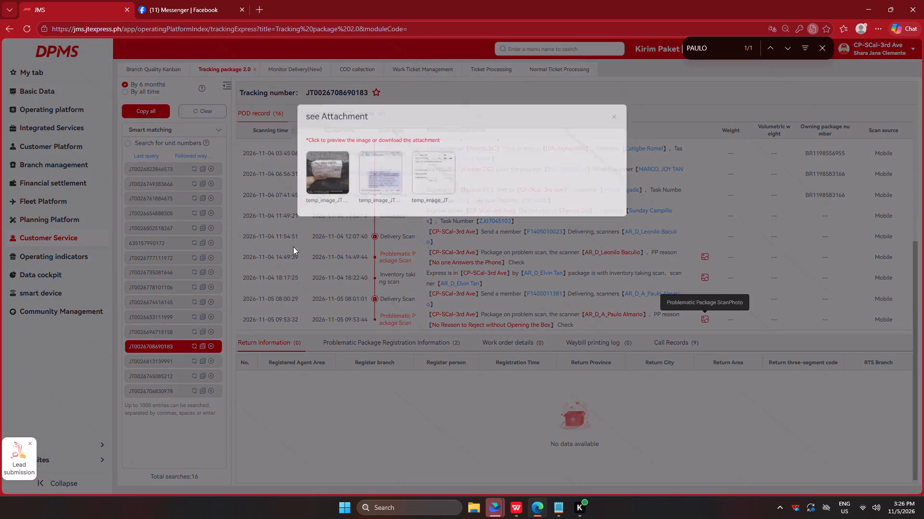
left_click(324, 191)
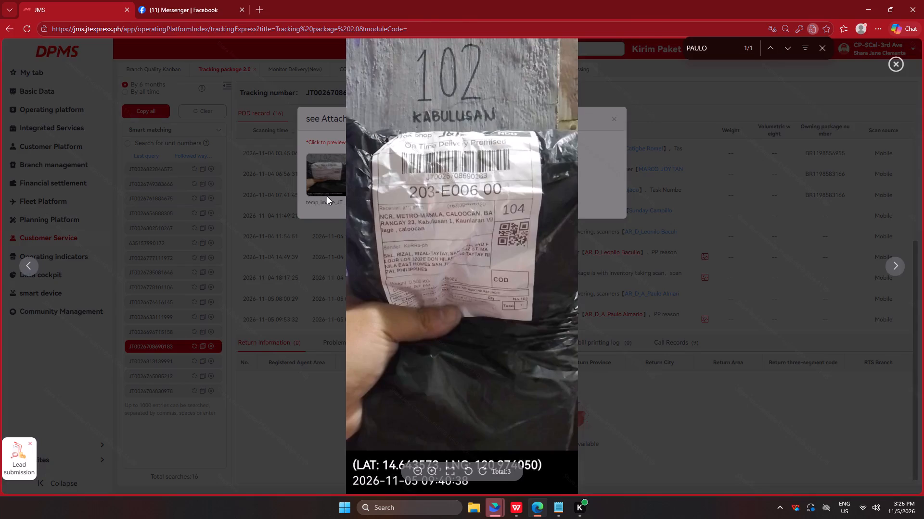
key("Right")
key("Right")
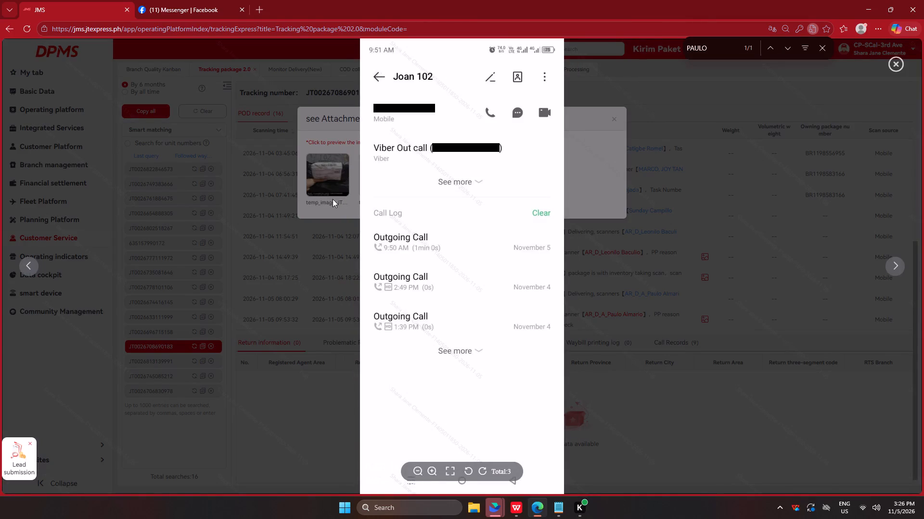
left_click(292, 292)
left_click(286, 291)
key("alt+Tab")
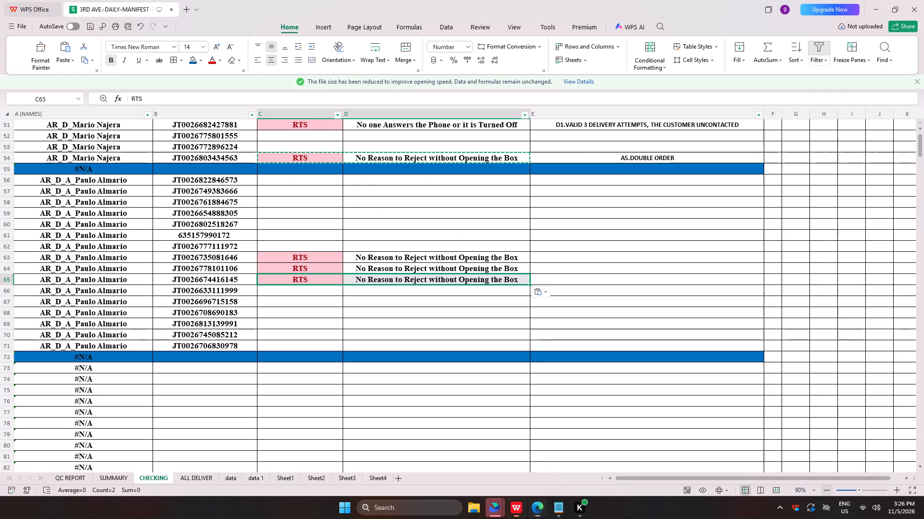
left_click(291, 310)
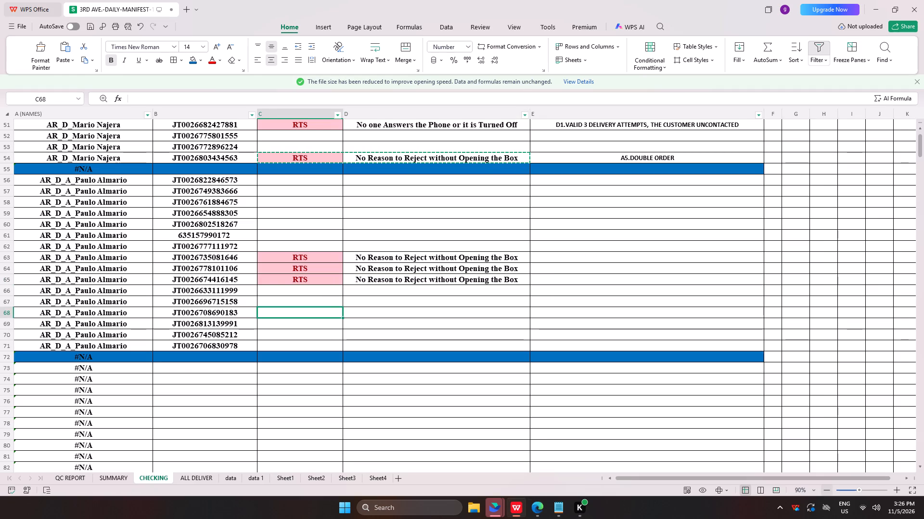
key("ctrl+v")
key("alt+Tab")
left_click(172, 365)
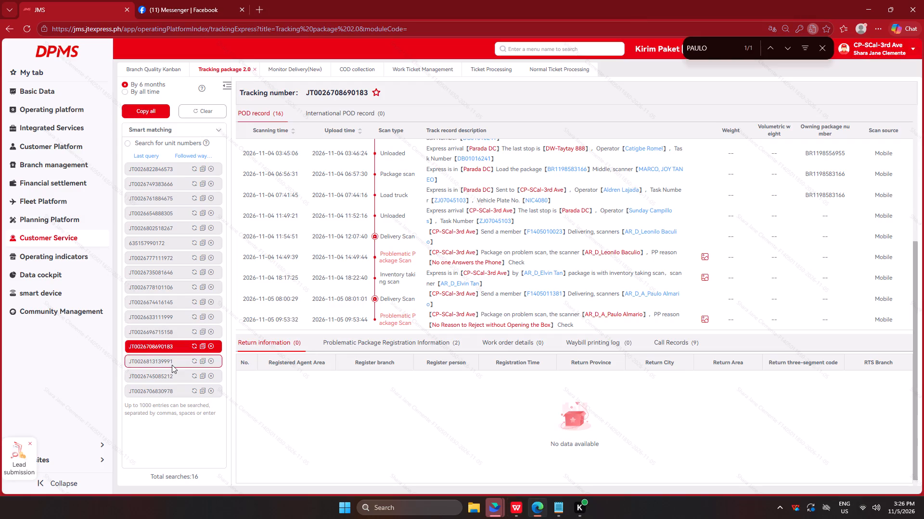
left_click(165, 377)
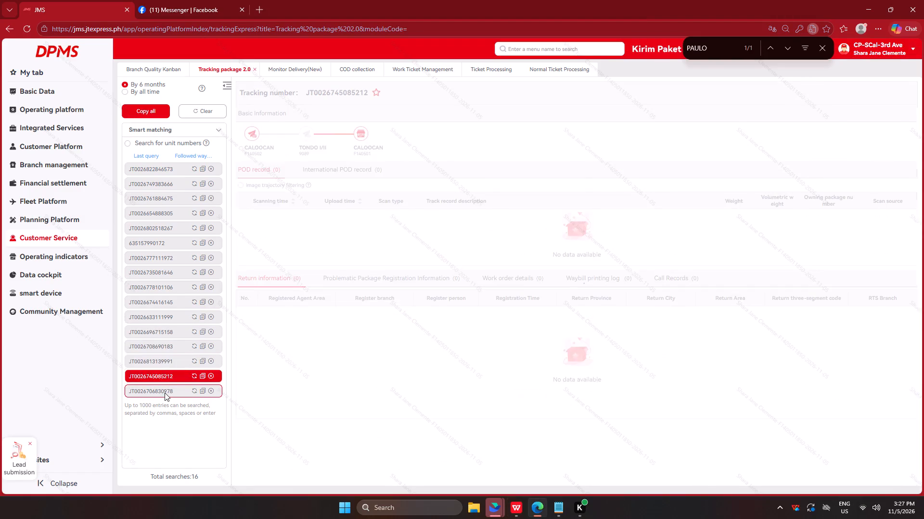
left_click(165, 393)
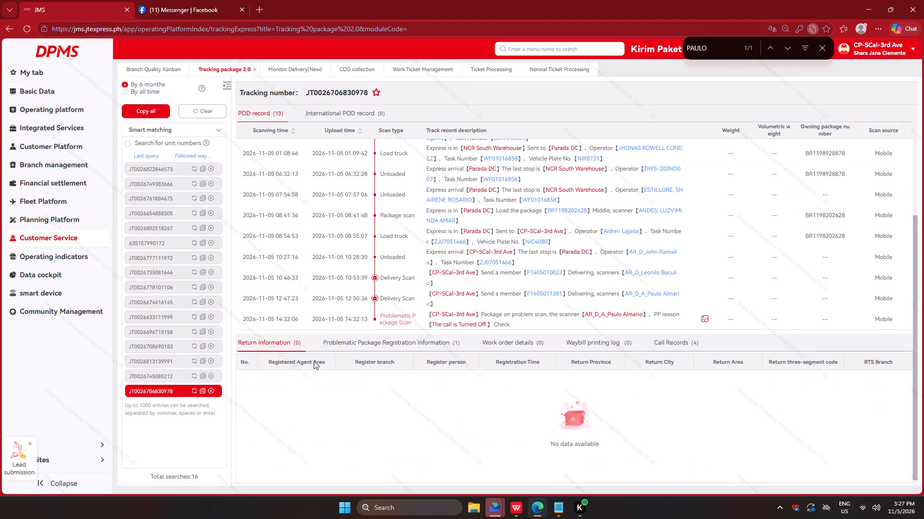
In JMS, clear the courier's waybills from the package tracking search and return to the Monitor Delivery(New) details.
key("alt+Tab")
scroll(213, 365, "down", 4)
left_click(535, 507)
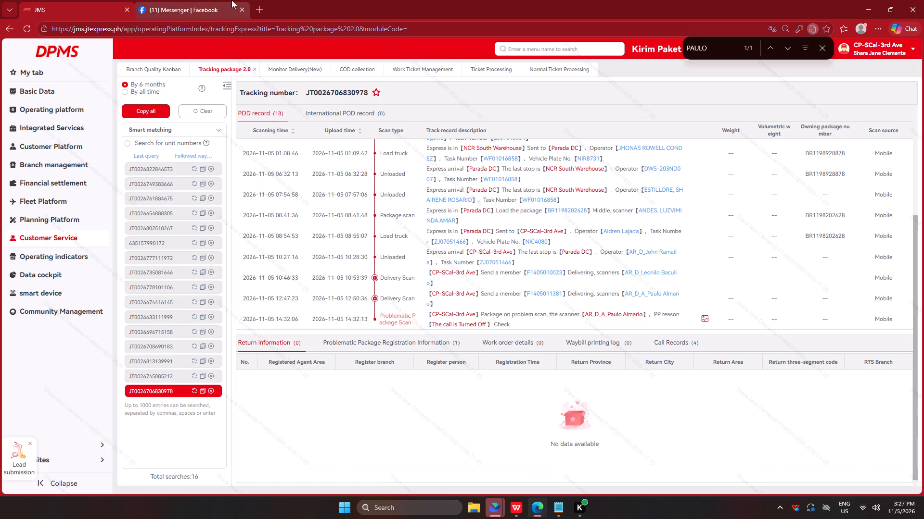
left_click(188, 115)
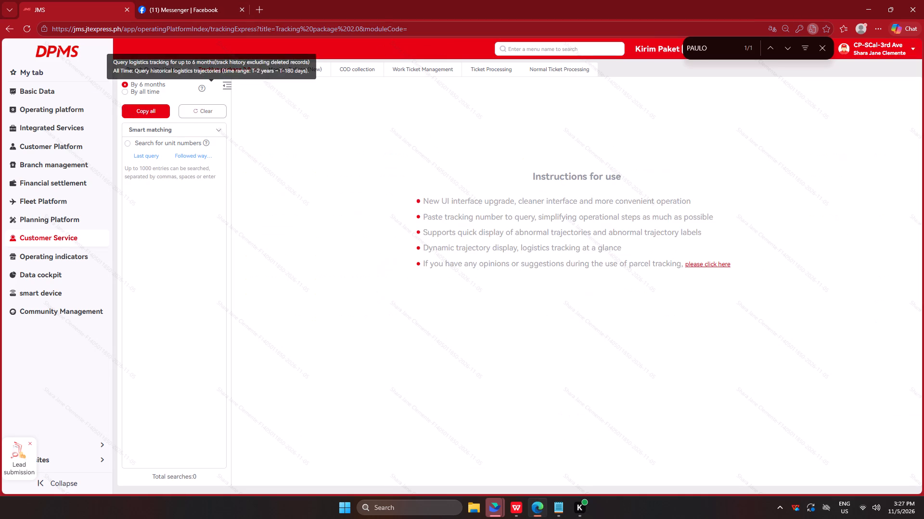
left_click(295, 74)
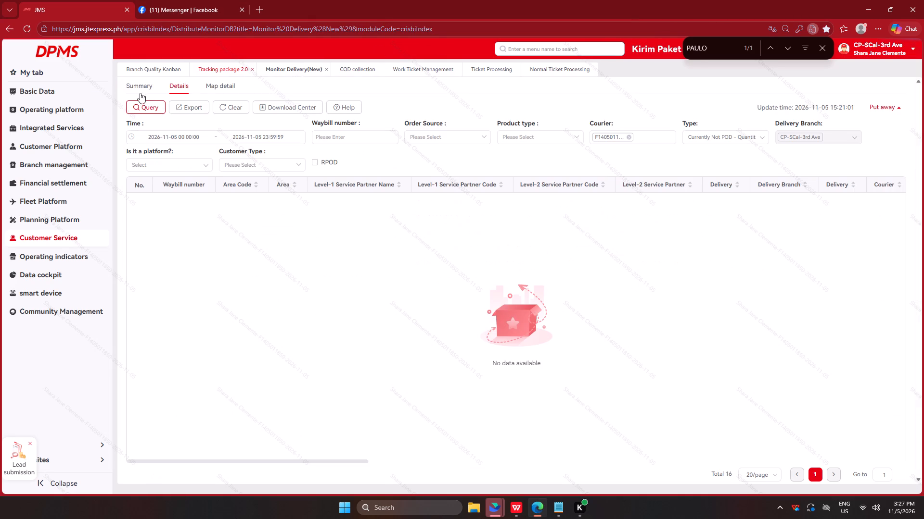
Switch Monitor Delivery(New) from the courier's parcel details back to the Summary view of all couriers.
left_click(137, 89)
left_click(134, 86)
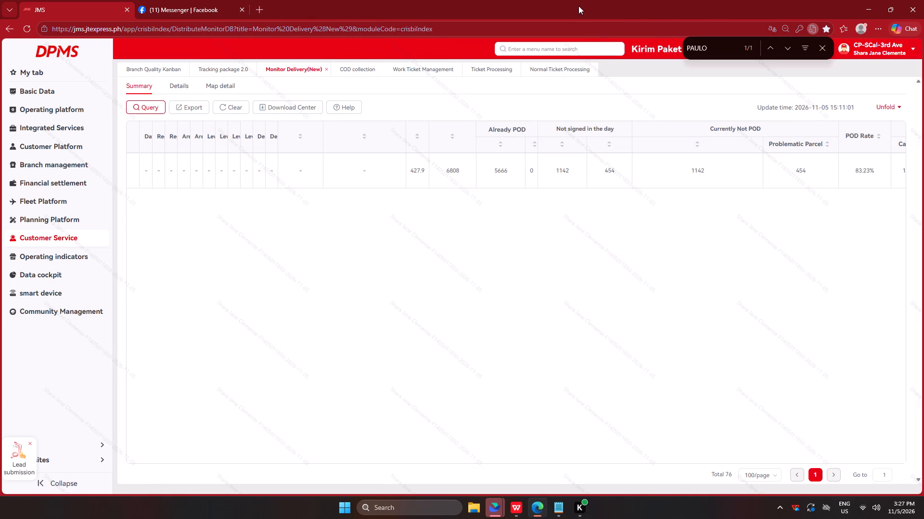
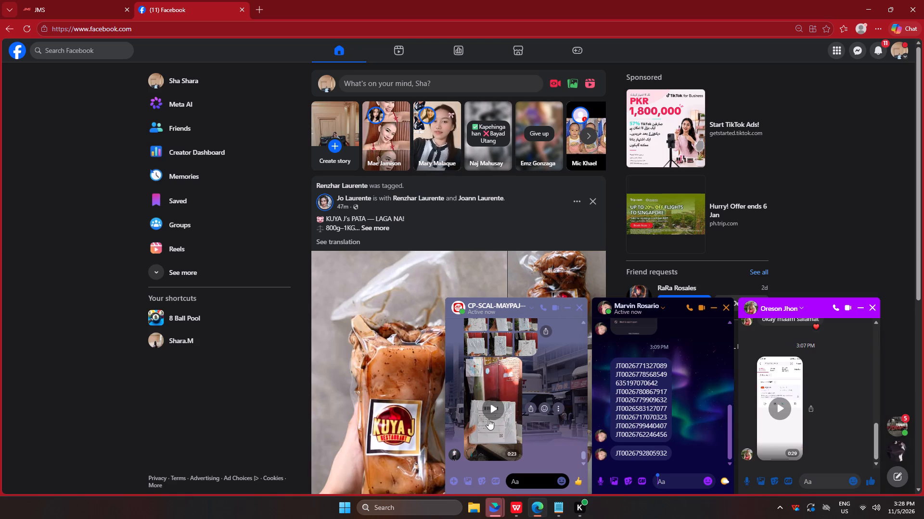
Minimize all the open Messenger chat windows on the Facebook home page.
scroll(489, 377, "down", 2)
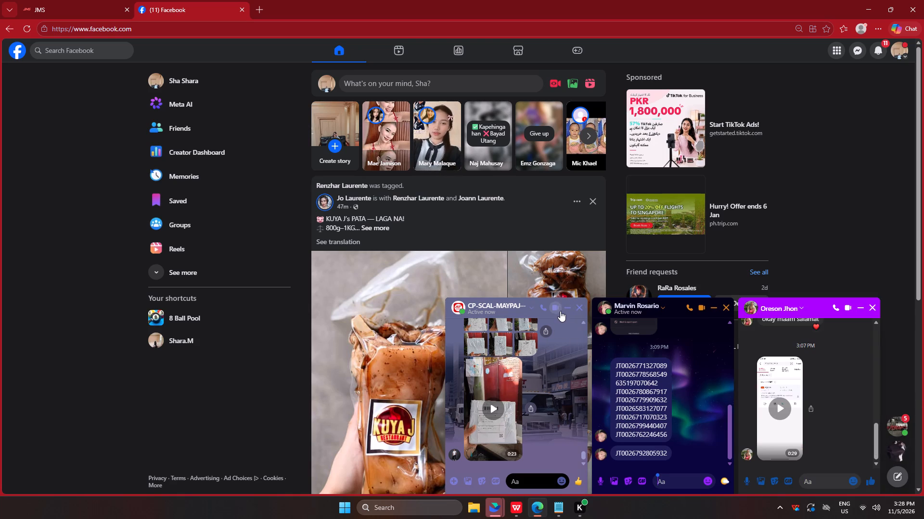
left_click(565, 309)
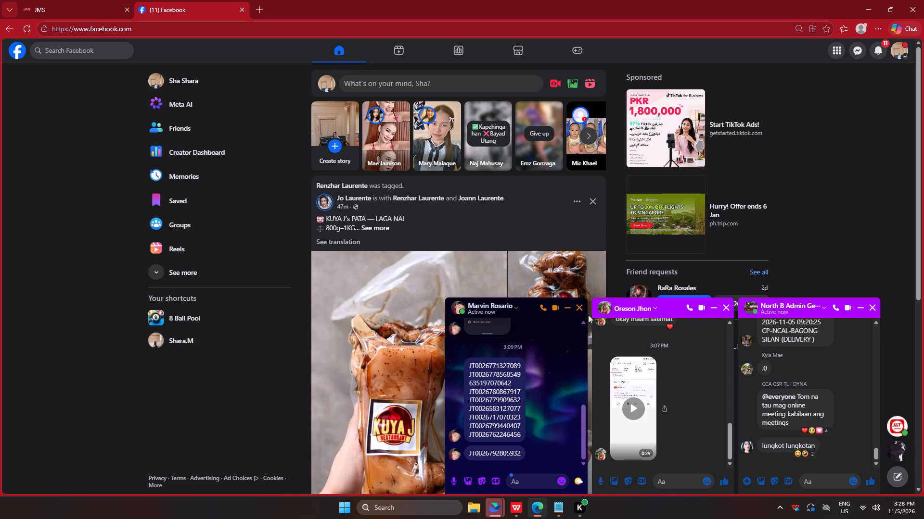
left_click(564, 311)
left_click(711, 311)
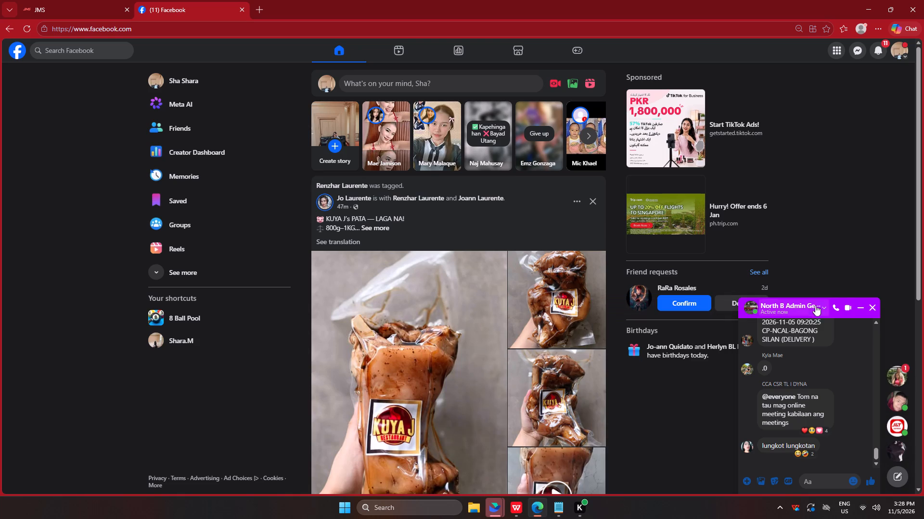
left_click(861, 309)
Open the profile of the person tagged in the KUYA J's PATA post and look through its food-selling posts.
scroll(463, 316, "down", 5)
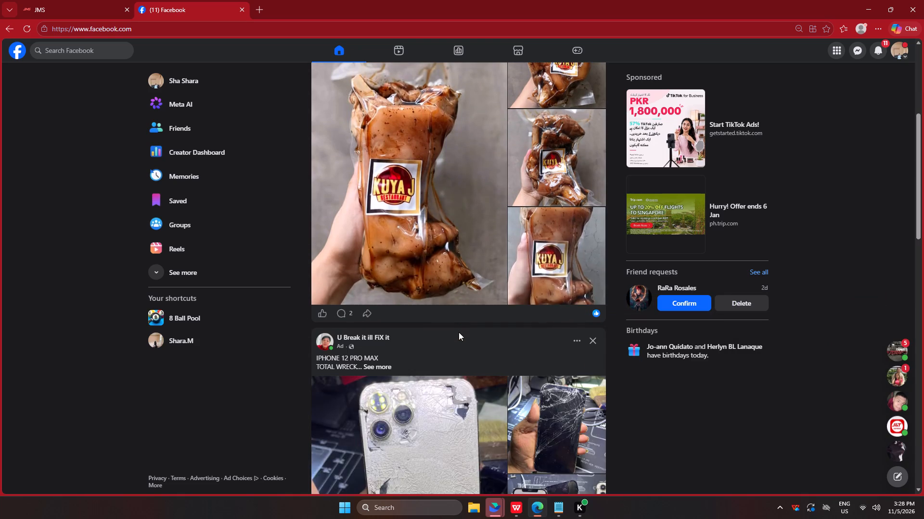
scroll(457, 334, "up", 5)
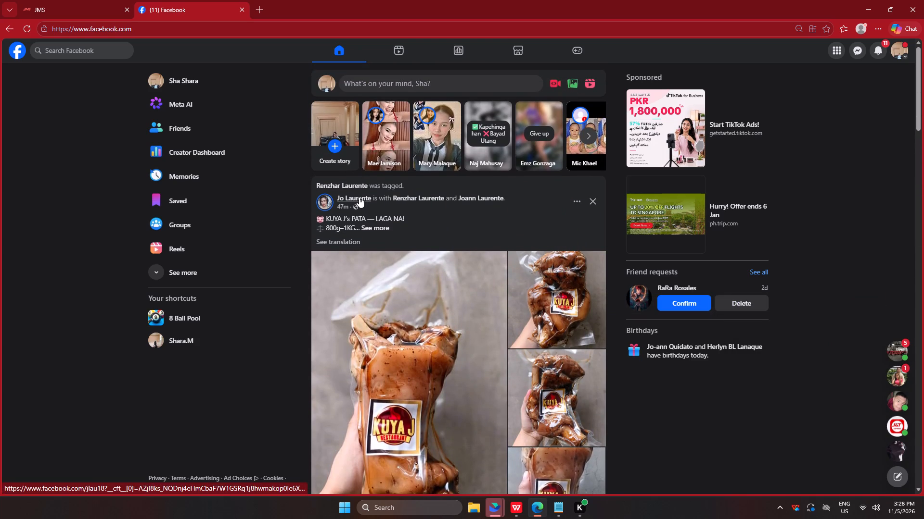
left_click(411, 198)
scroll(402, 234, "down", 1)
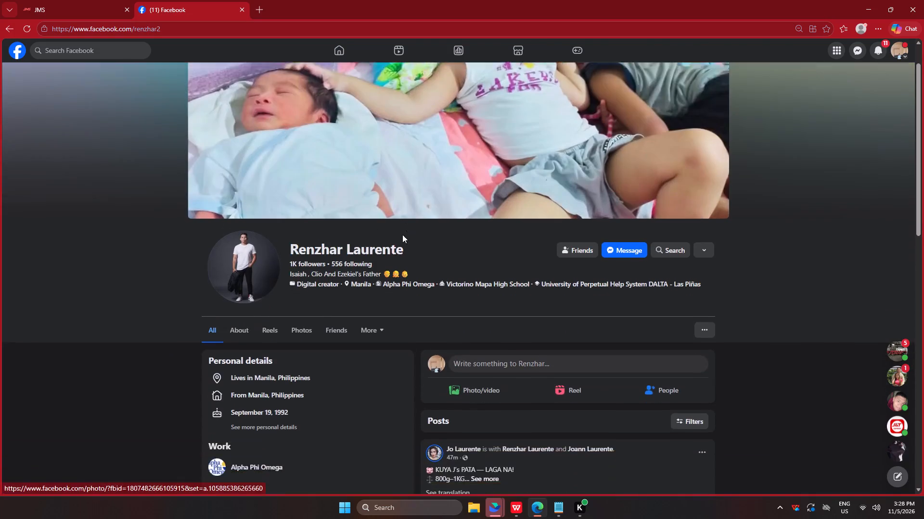
scroll(400, 238, "down", 1)
scroll(399, 240, "up", 3)
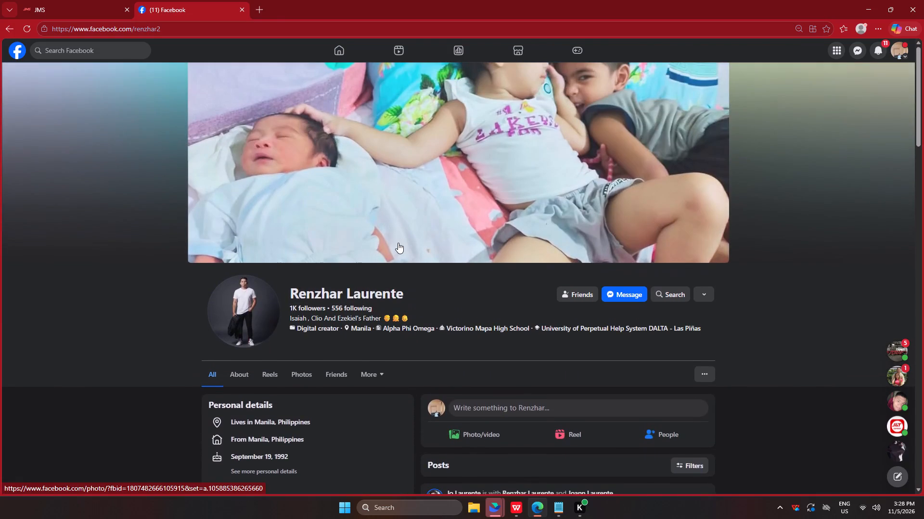
scroll(398, 243, "down", 14)
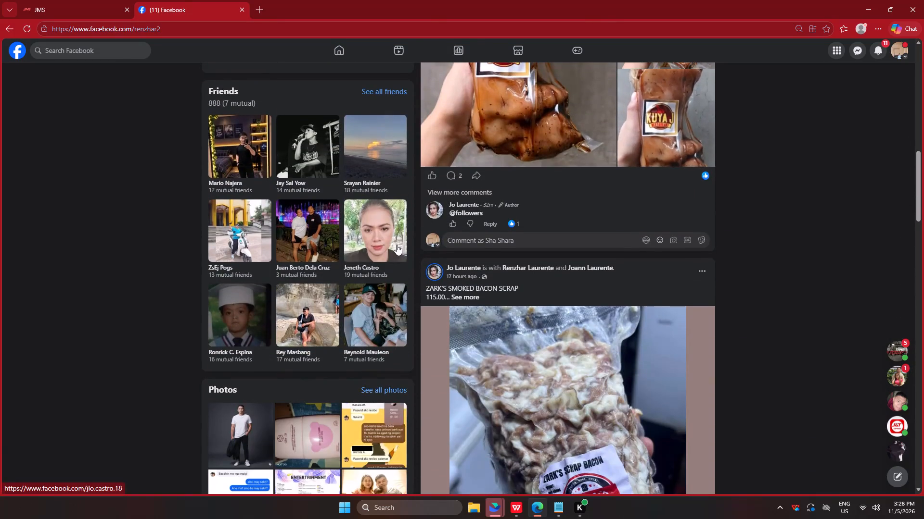
scroll(396, 246, "down", 6)
scroll(529, 255, "down", 6)
scroll(515, 296, "down", 4)
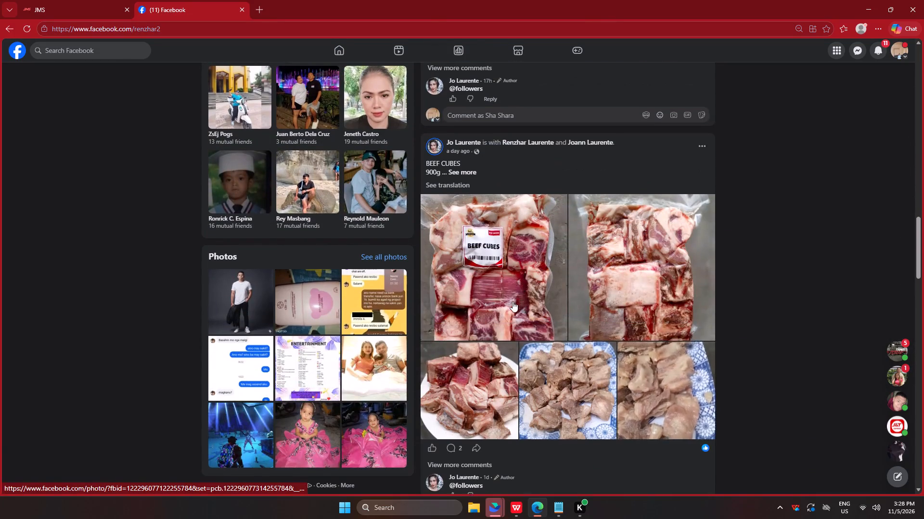
scroll(513, 301, "down", 9)
scroll(505, 352, "down", 3)
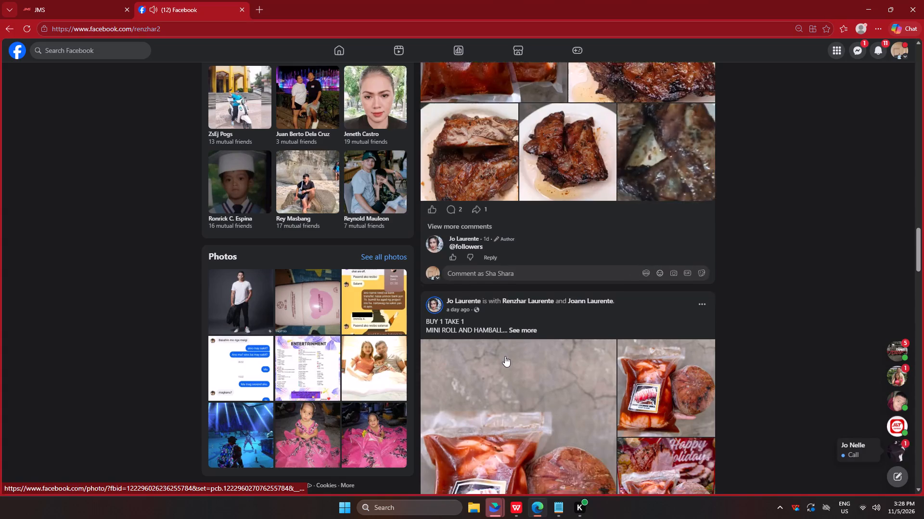
scroll(505, 356, "down", 16)
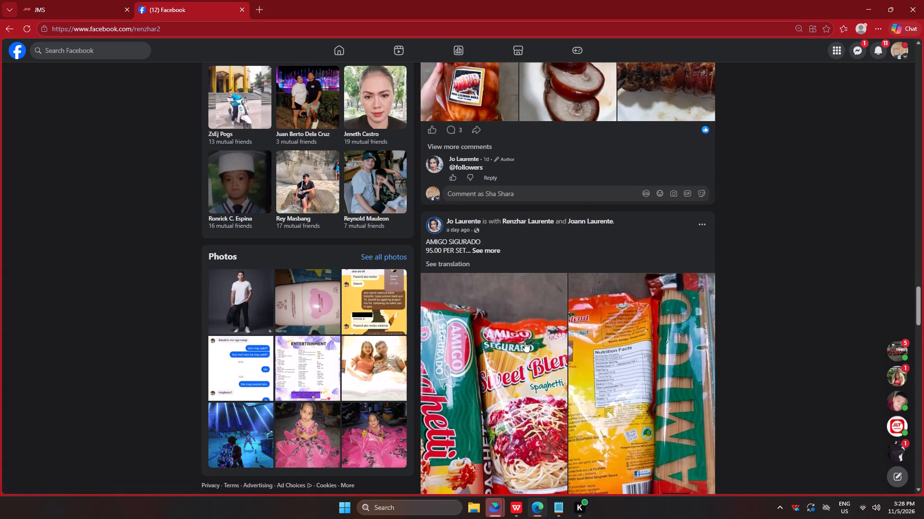
scroll(515, 338, "down", 5)
Return to the JMS Monitor Delivery(New) summary, and switch to the CHECKING sheet in WPS Office.
left_click(110, 0)
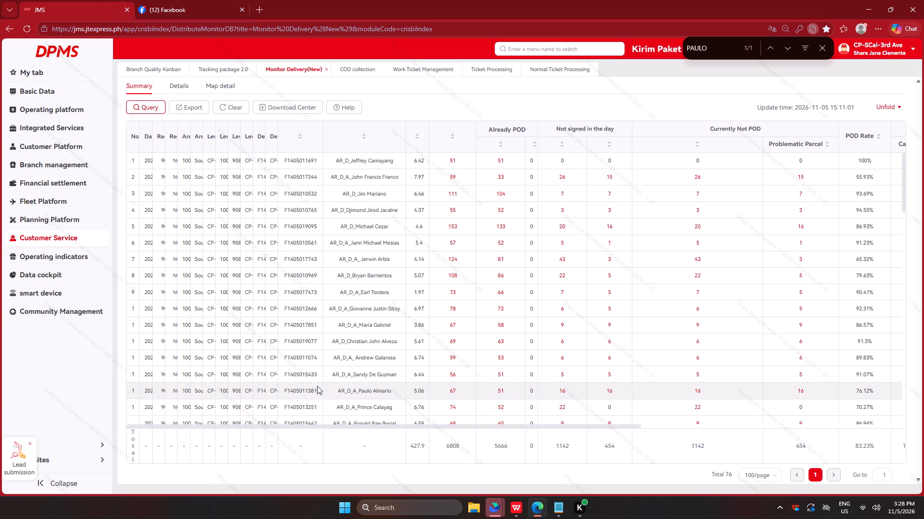
left_click(525, 510)
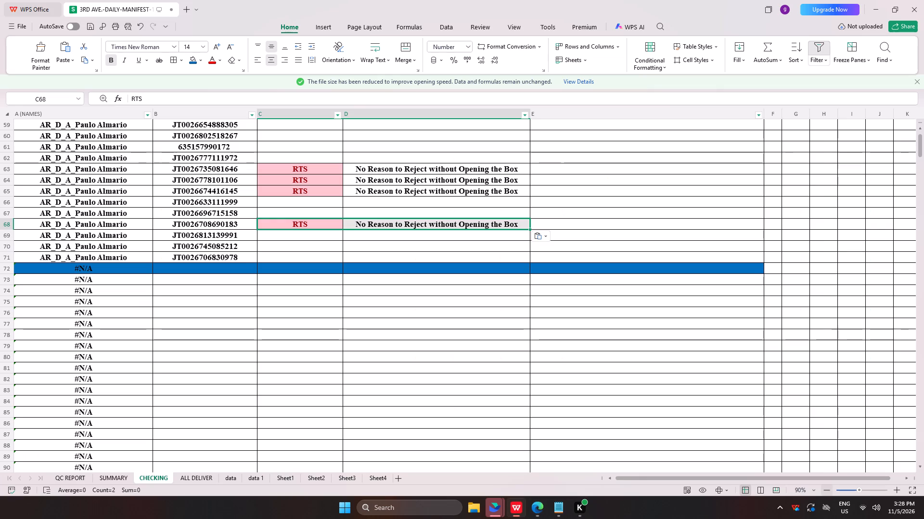
left_click_drag(395, 365, 400, 361)
scroll(386, 338, "up", 6)
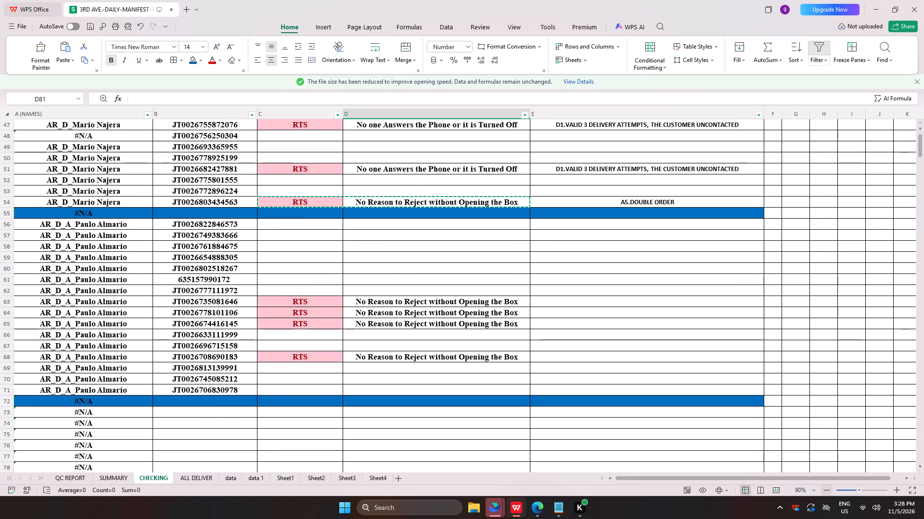
left_click_drag(218, 226, 223, 389)
key("ctrl+c")
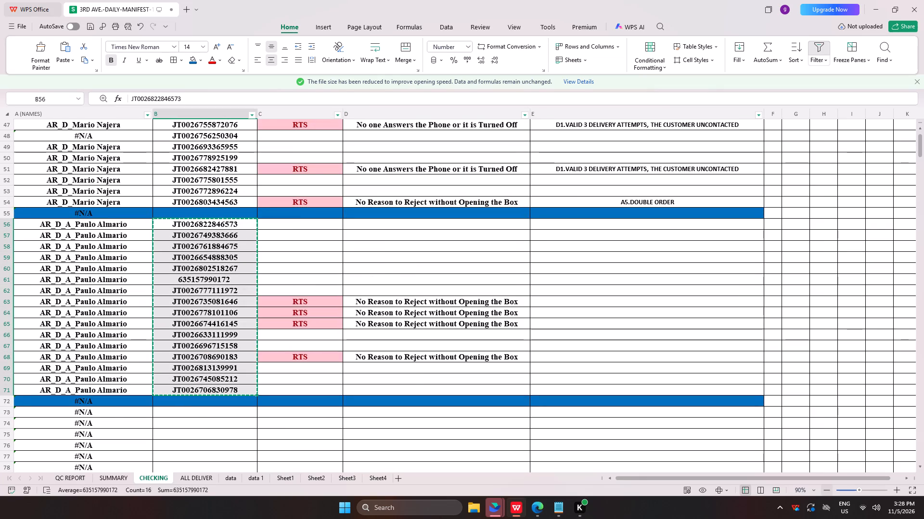
key("Tab")
left_click(538, 514)
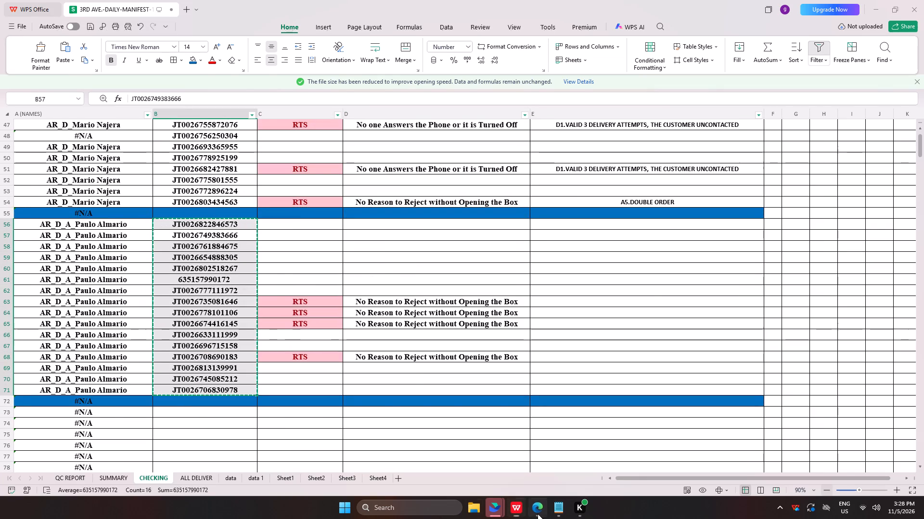
left_click(208, 66)
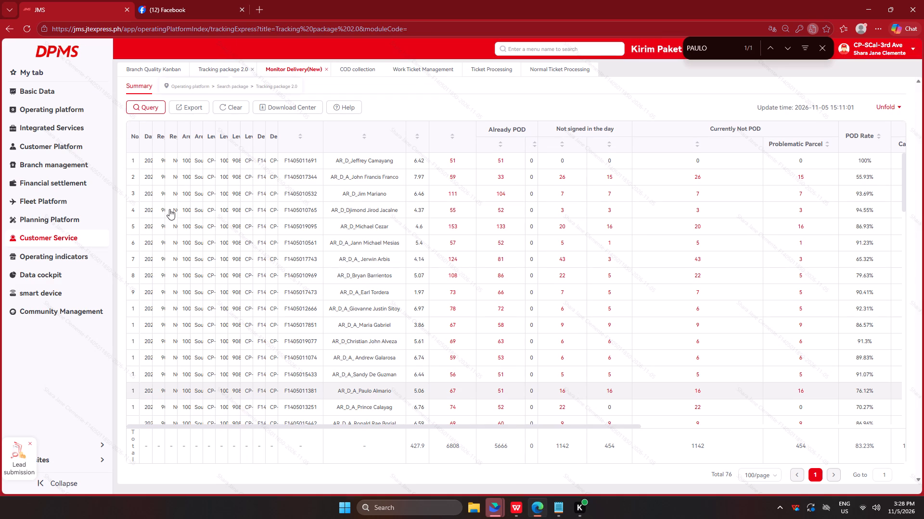
left_click(184, 221)
key("ctrl+v")
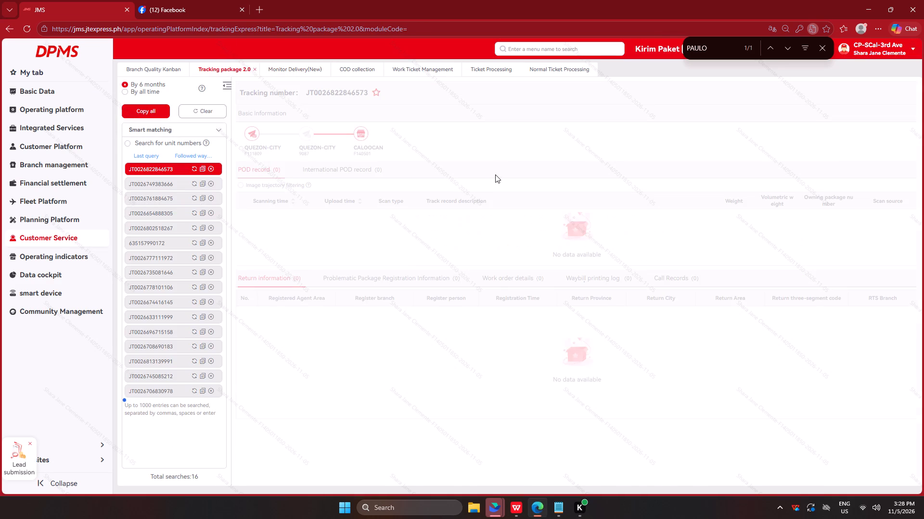
scroll(563, 240, "down", 5)
left_click(141, 182)
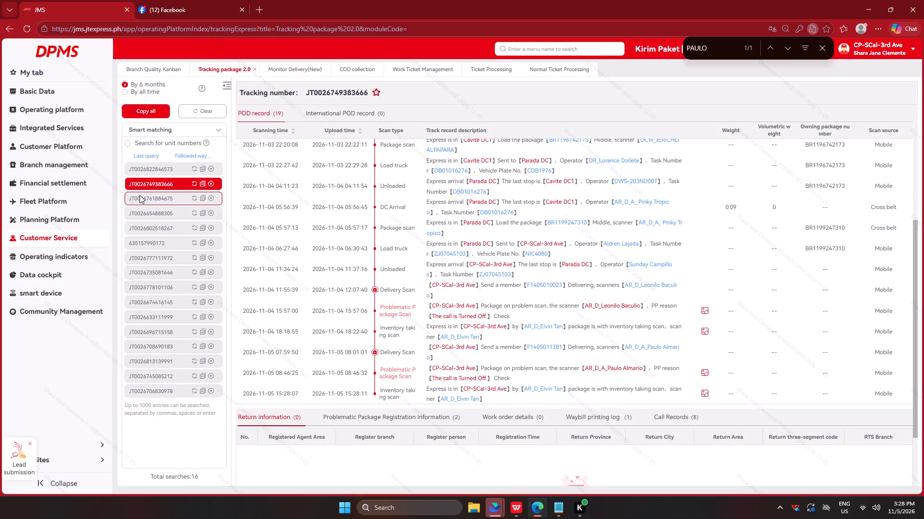
left_click(140, 195)
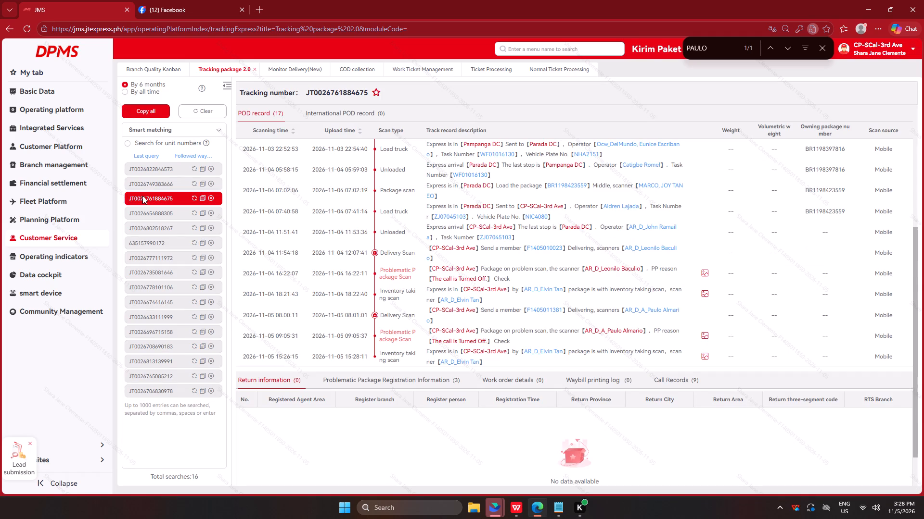
key("Tab")
key("alt+Tab")
left_click(366, 356)
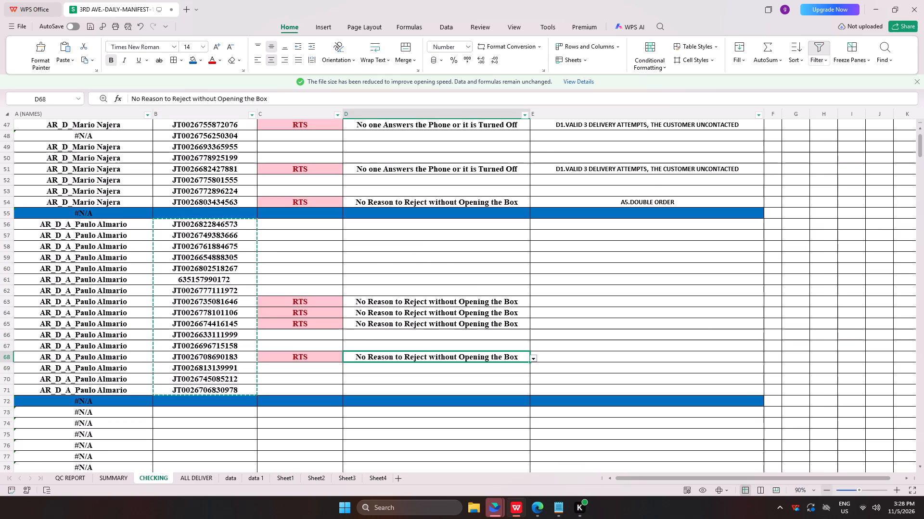
left_click(315, 351)
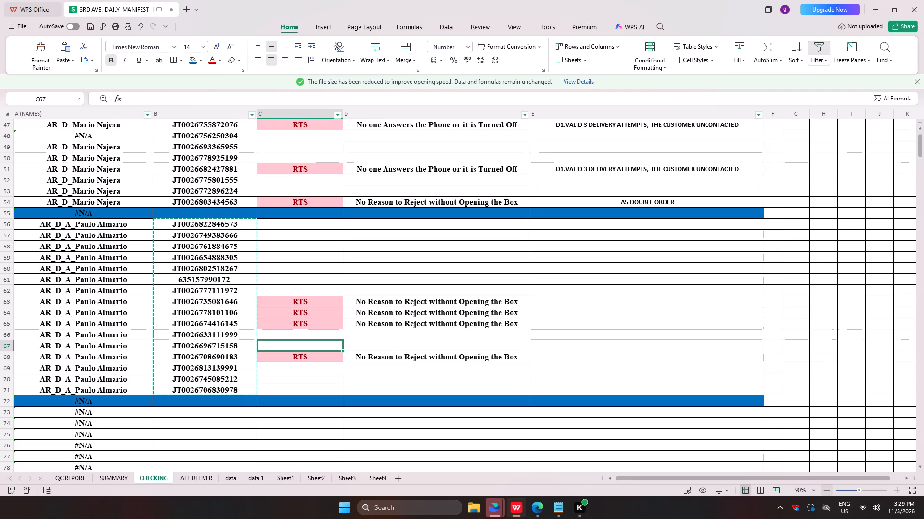
left_click(227, 358)
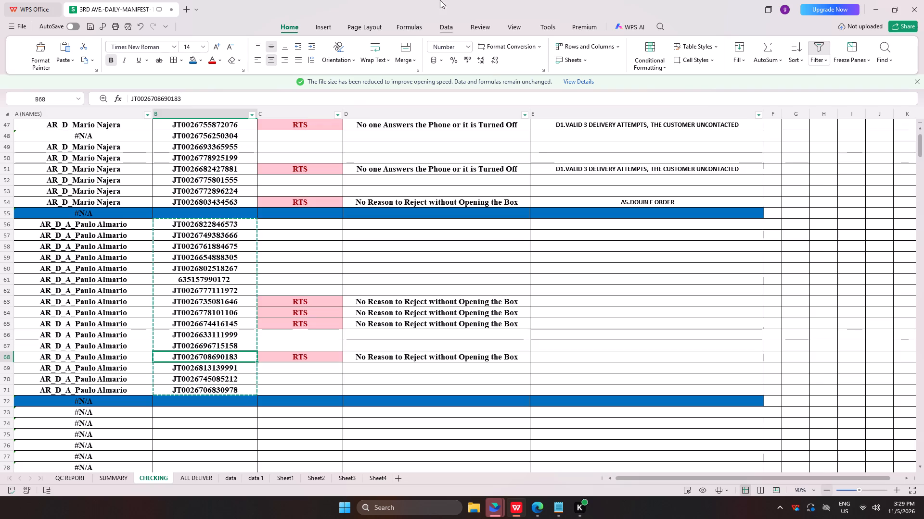
left_click(553, 320)
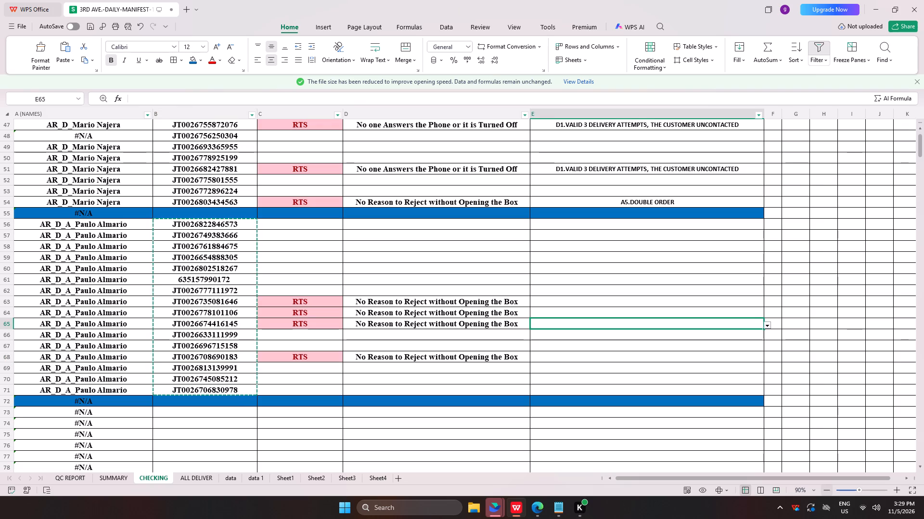
left_click(567, 310)
type("NO")
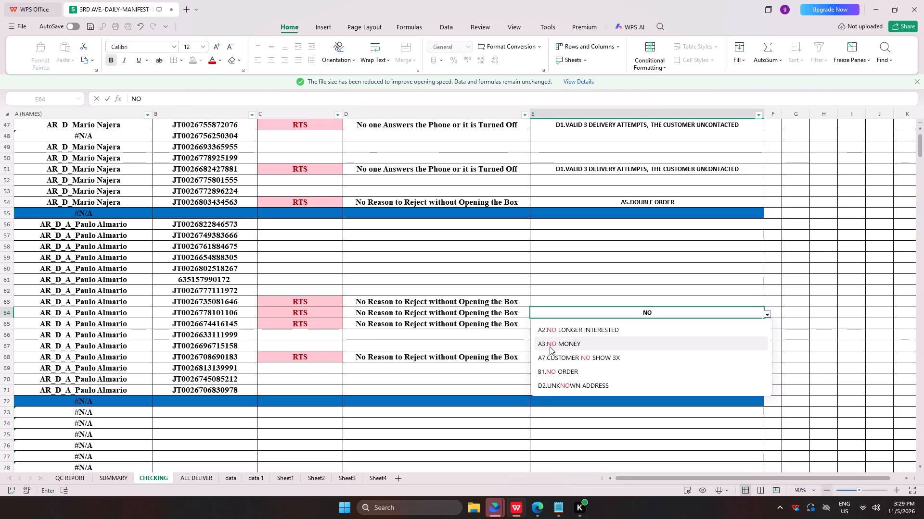
left_click(550, 346)
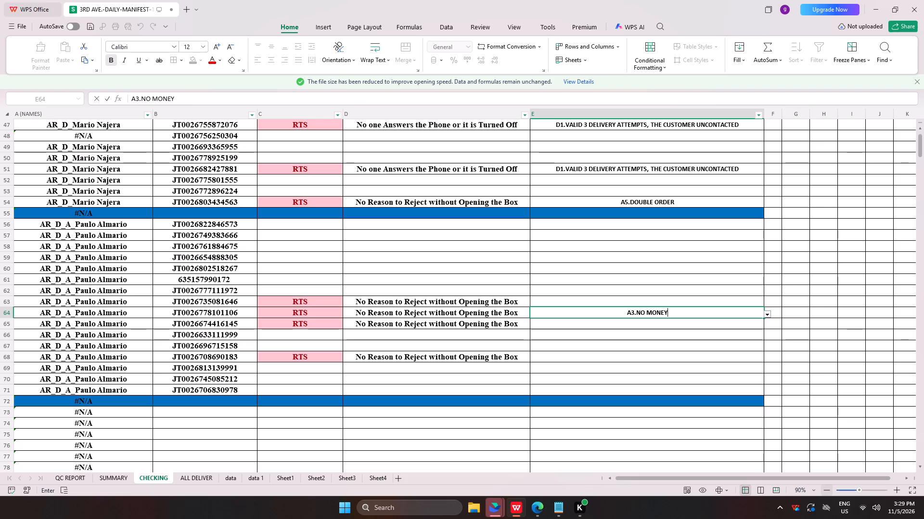
left_click(650, 360)
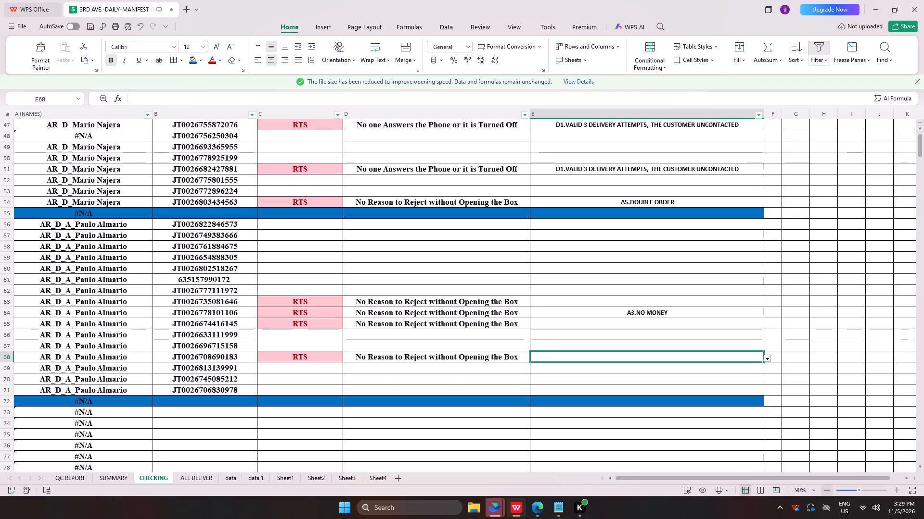
type("NO")
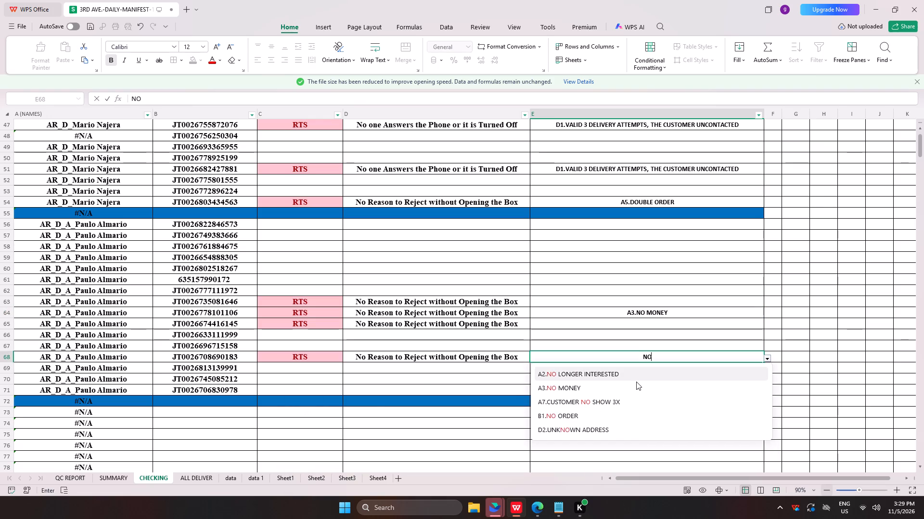
left_click(636, 385)
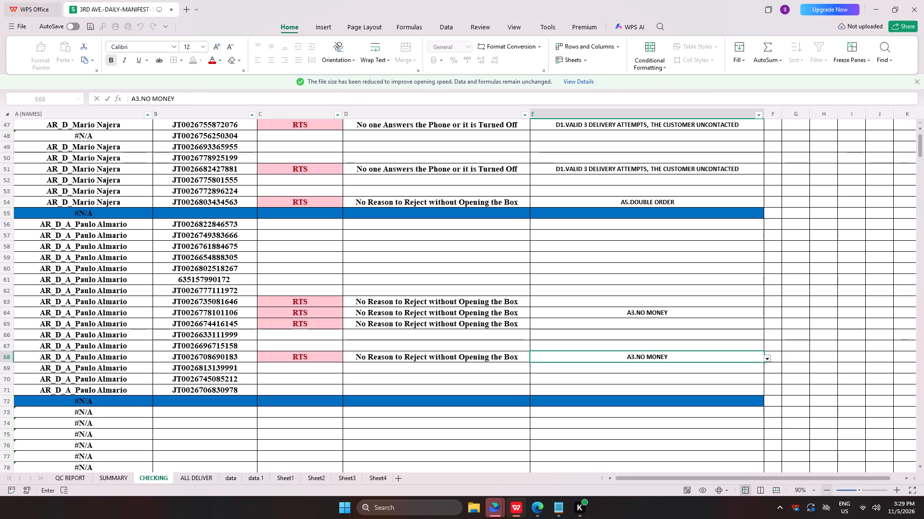
left_click(657, 316)
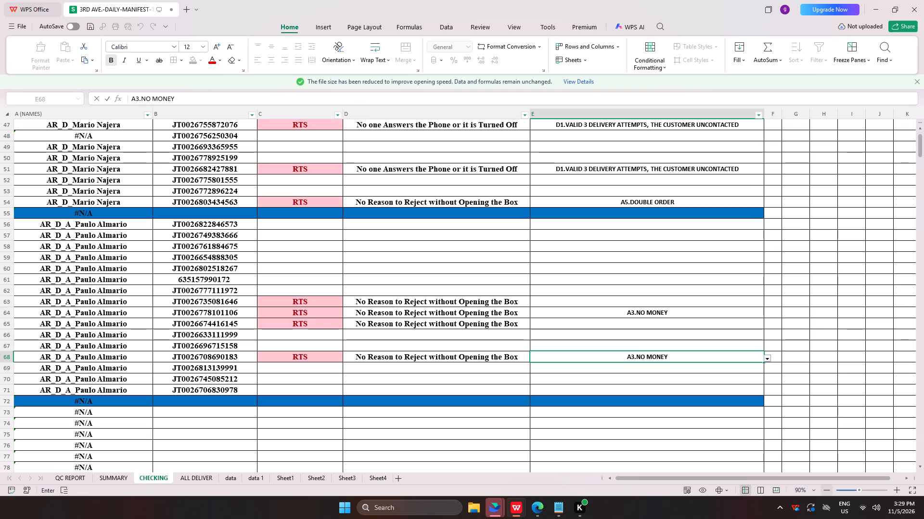
left_click(653, 313)
key("ctrl+c")
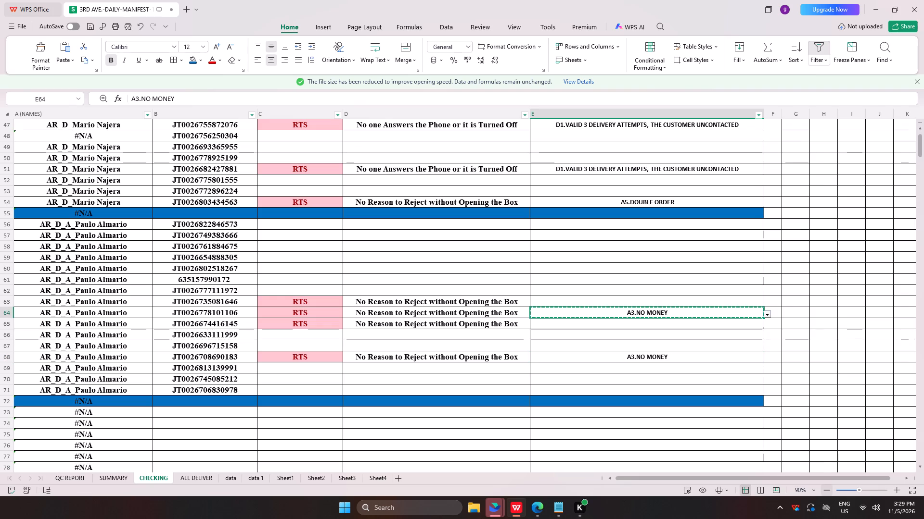
left_click(664, 323, "ctrl")
key("ctrl+v")
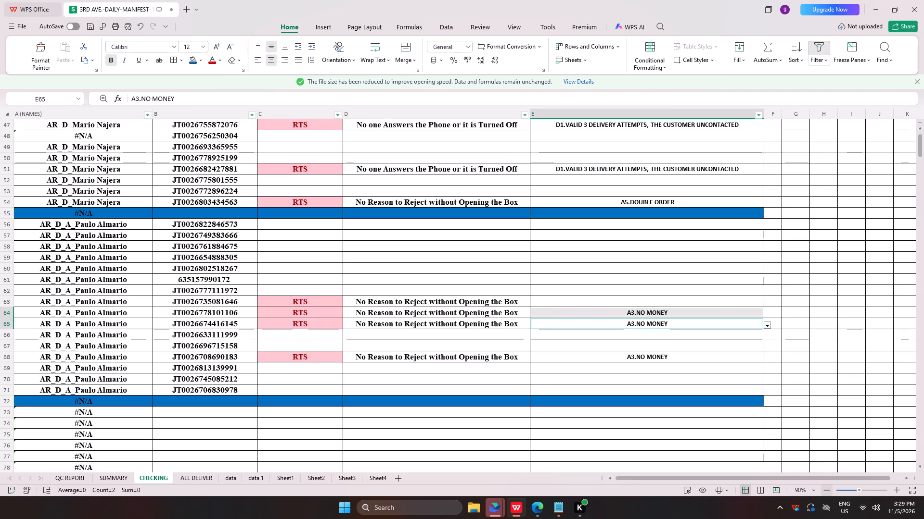
left_click(649, 300)
key("ctrl+v")
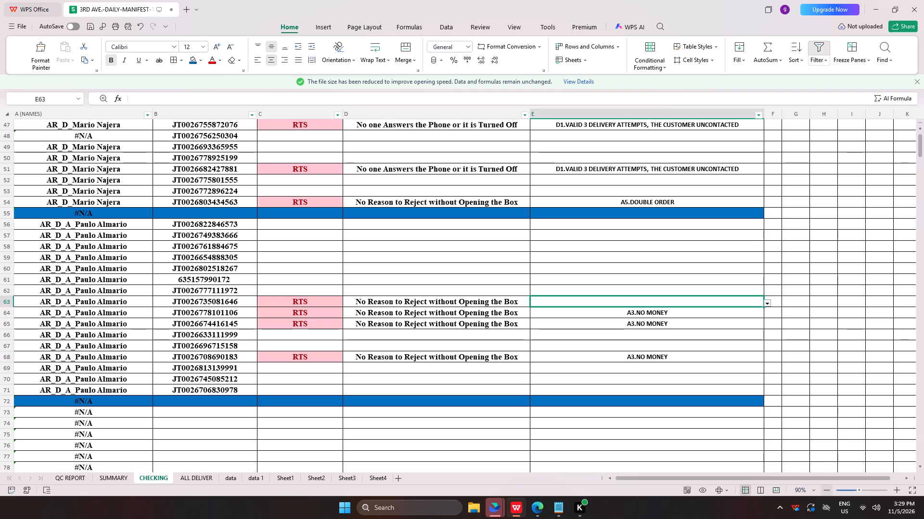
Copy an existing REDELIVER status into every blank status cell of the last two couriers' waybills, within rows 48 to 53 and 56 to 71.
key("alt+Tab")
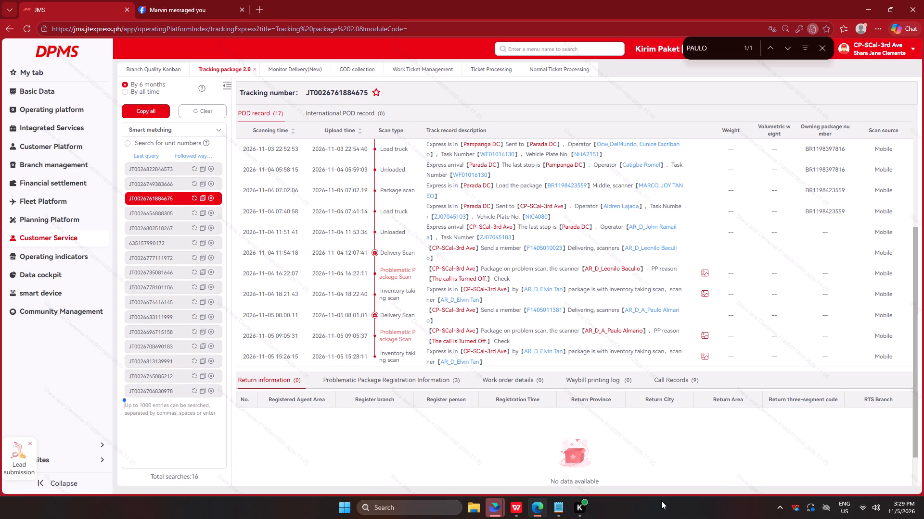
left_click(521, 508)
left_click(560, 297)
scroll(554, 293, "up", 10)
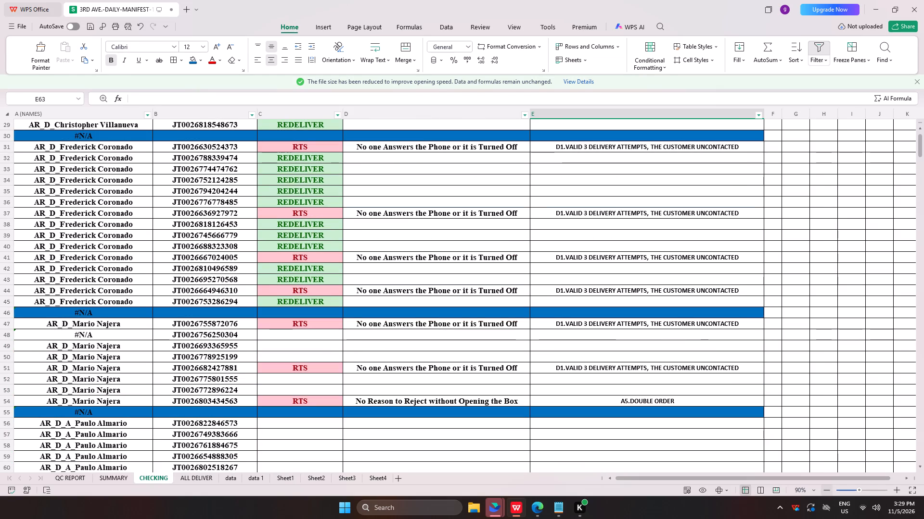
left_click(308, 269)
key("ctrl+c")
scroll(338, 280, "down", 5)
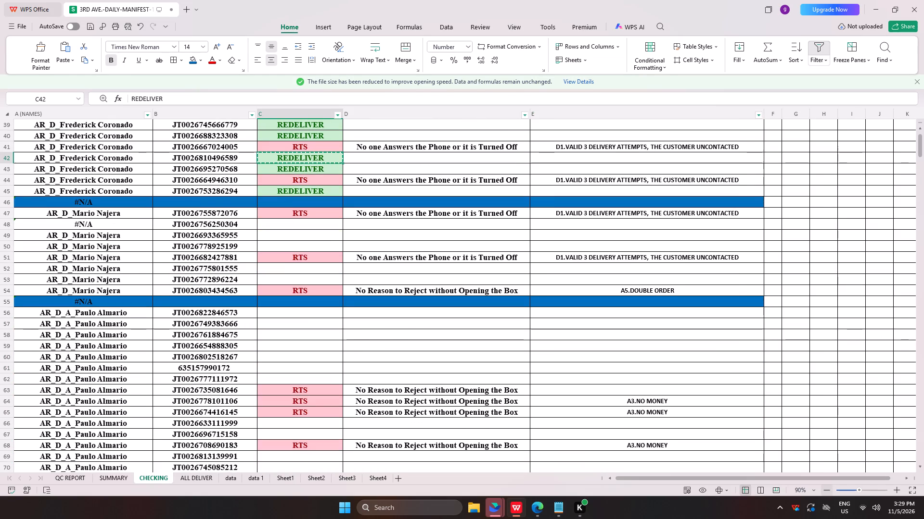
left_click_drag(323, 225, 321, 249, "ctrl")
left_click_drag(315, 266, 315, 282, "ctrl")
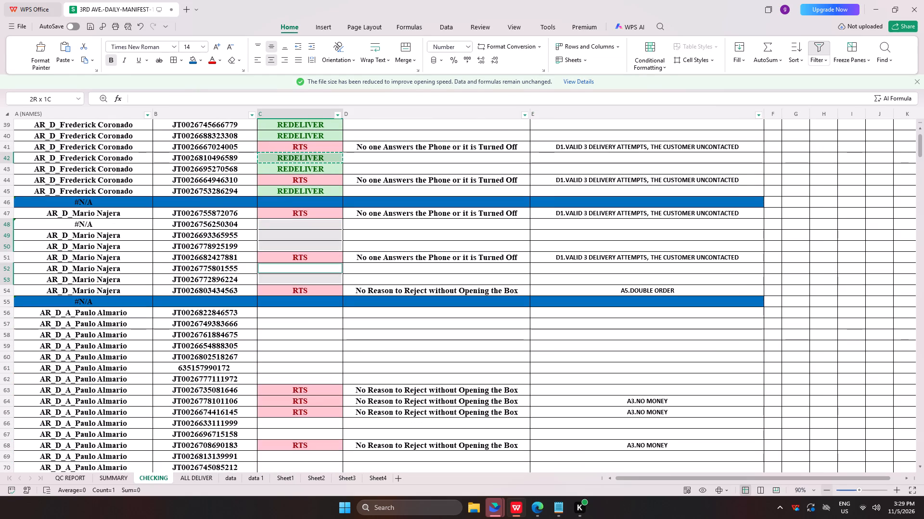
left_click_drag(315, 282, 315, 282, "ctrl")
left_click_drag(311, 311, 318, 384, "ctrl")
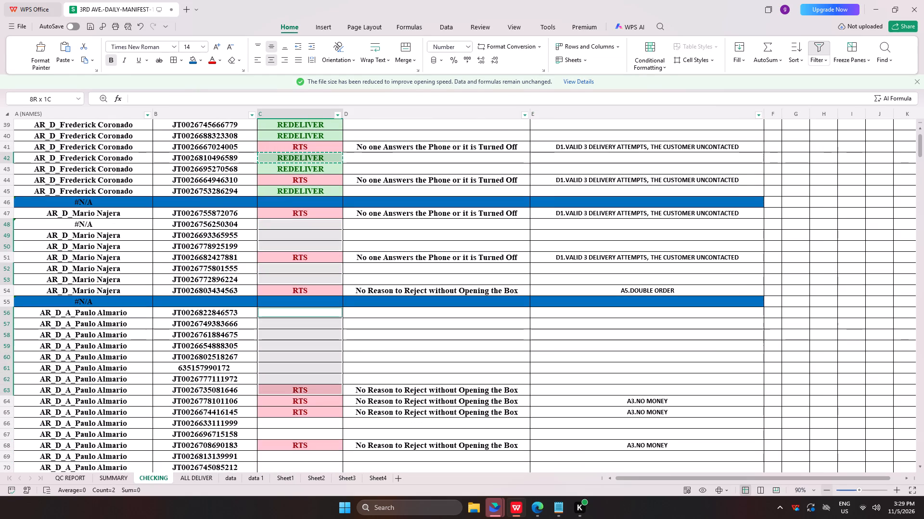
left_click_drag(318, 384, 320, 383, "ctrl")
left_click_drag(313, 421, 314, 436, "ctrl")
scroll(330, 282, "down", 7)
left_click_drag(306, 302, 308, 321, "ctrl")
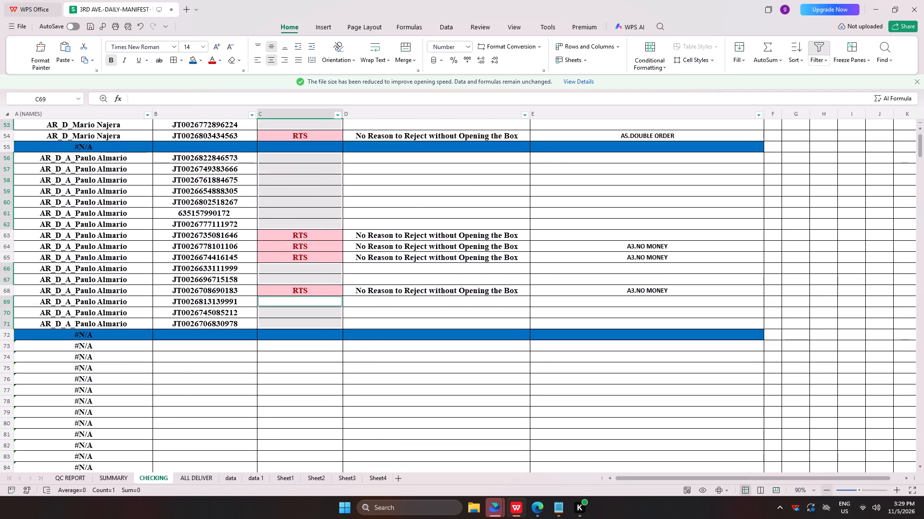
key("ctrl+v")
left_click(429, 319)
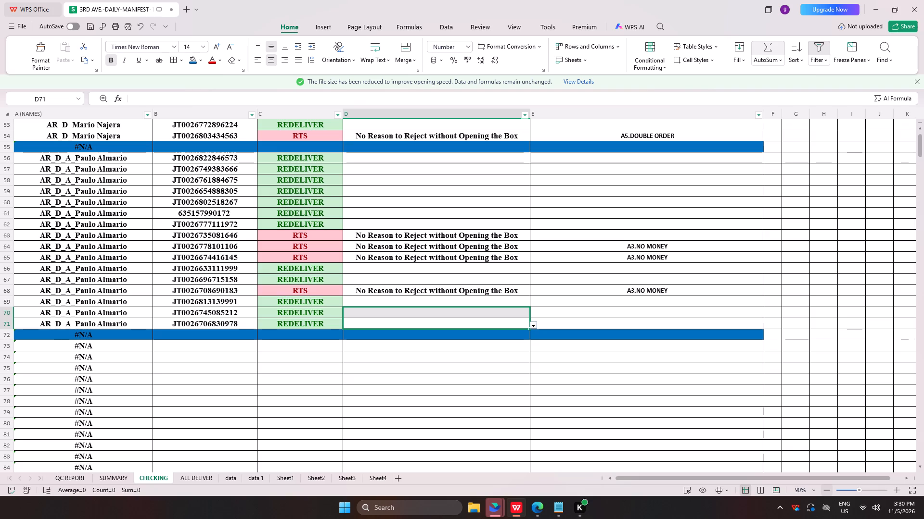
In JMS Monitor Delivery(New), find the courier matching MARVI in the summary and open their Currently Not POD waybill details.
key("alt+Tab")
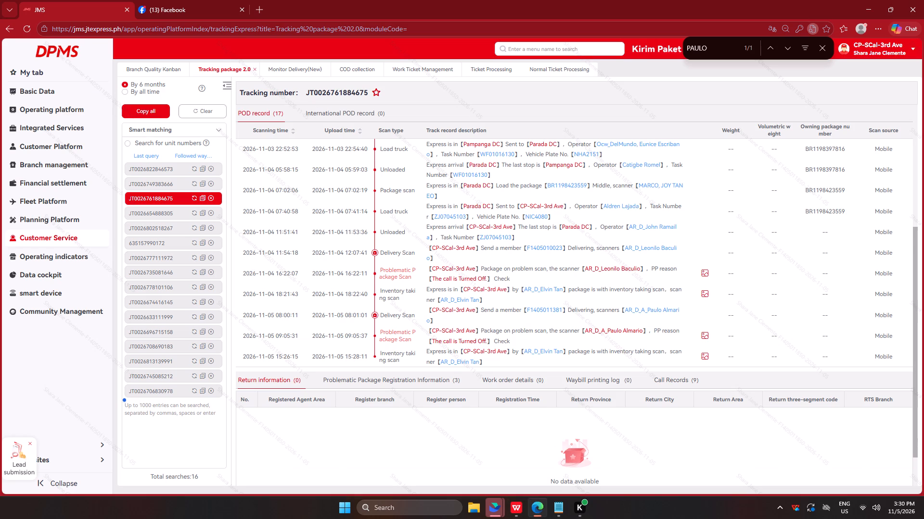
left_click(282, 76)
left_click(281, 74)
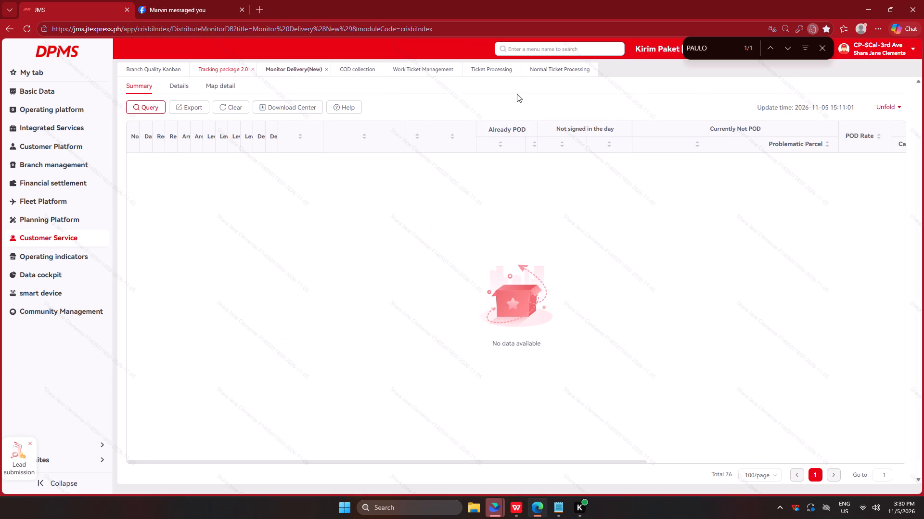
left_click_drag(713, 46, 659, 48)
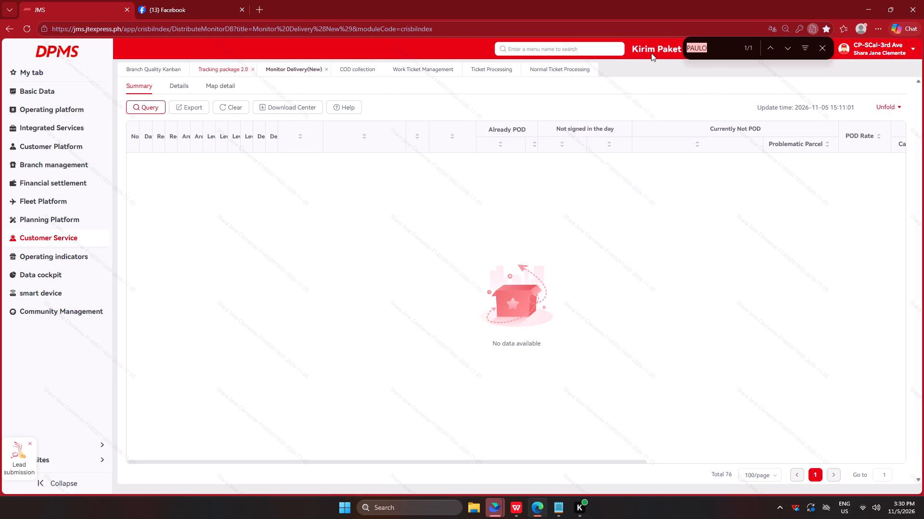
type("MARC")
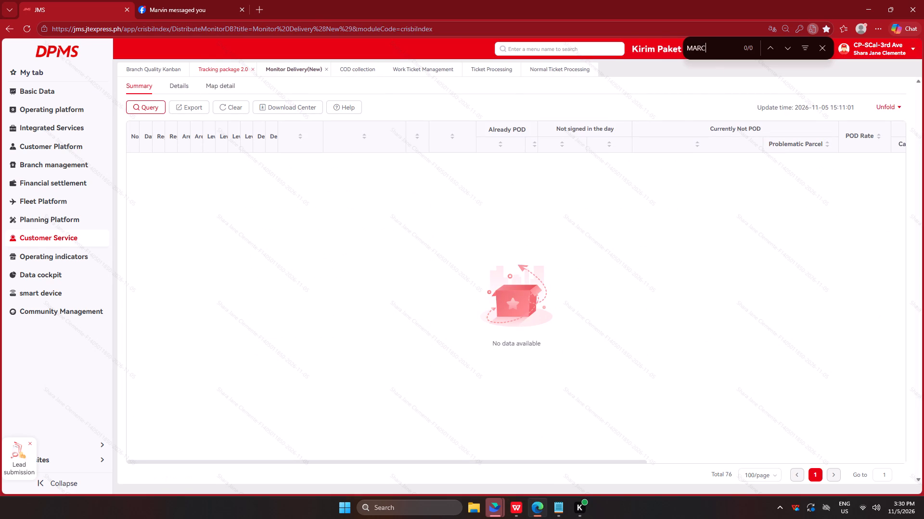
key("BackSpace")
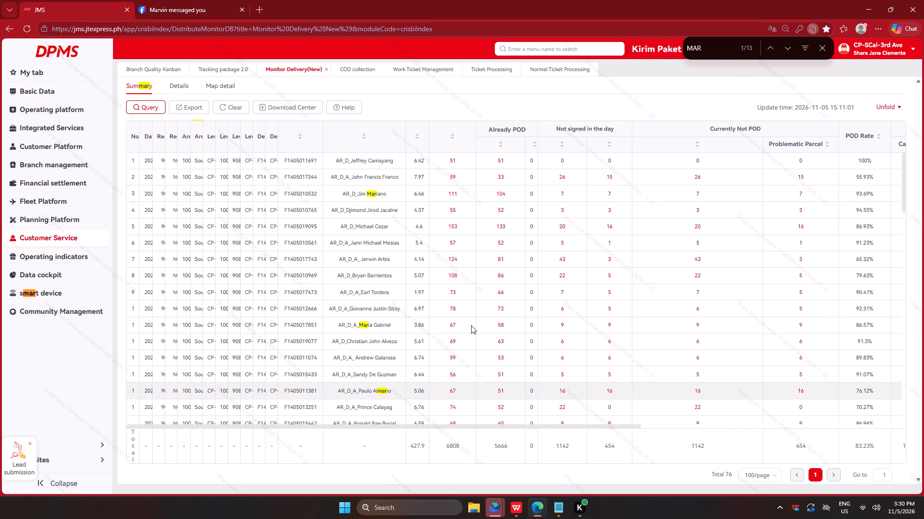
type("VI")
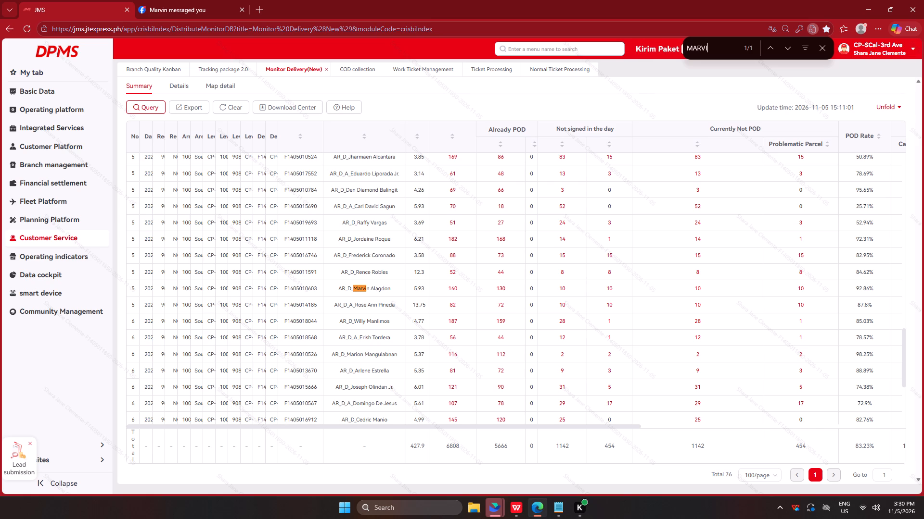
left_click(696, 288)
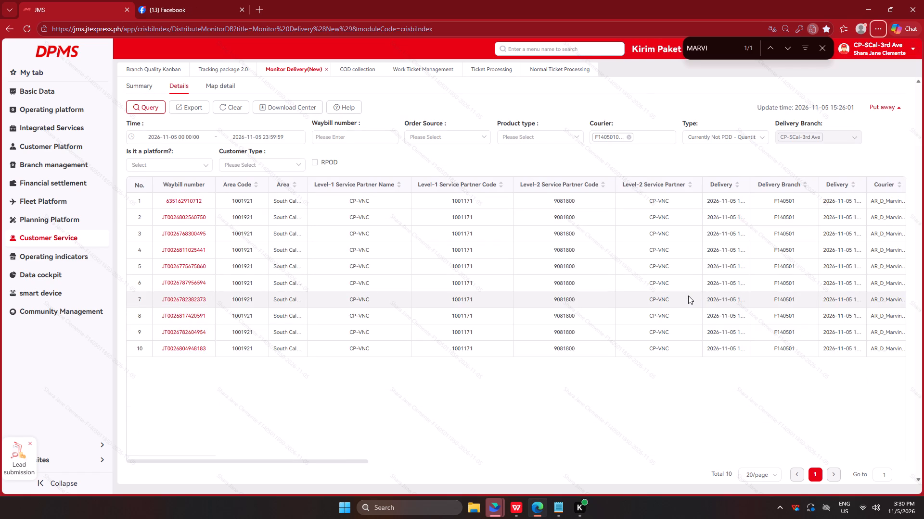
Capture the ten waybill numbers in the Monitor Delivery(New) details as text with Lark's Image to text and copy them.
key("ctrl+shift+a")
key("ctrl+shift+a")
key("ctrl+shift+a")
key("ctrl+shift+a")
key("ctrl+shift+a")
key("ctrl+shift+a")
key("ctrl+shift+a")
key("ctrl+shift+a")
key("ctrl+shift+a")
key("ctrl+shift+a")
key("ctrl+shift+a")
key("ctrl+shift+a")
key("ctrl+shift+a")
key("ctrl+shift+a")
key("ctrl+shift+a")
key("ctrl+shift+a")
key("ctrl+shift+a")
key("ctrl+shift+a")
key("ctrl+shift+a")
key("ctrl+shift+a")
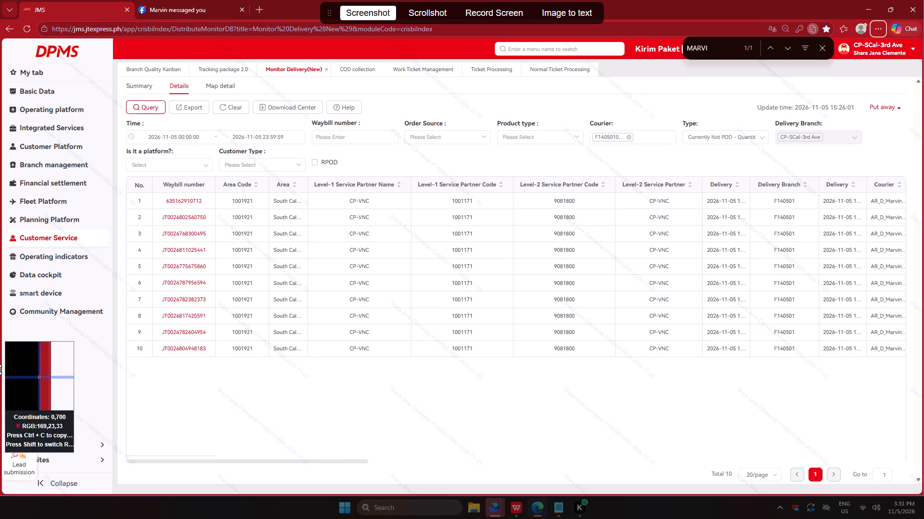
left_click_drag(156, 194, 214, 367, "ctrl+shift")
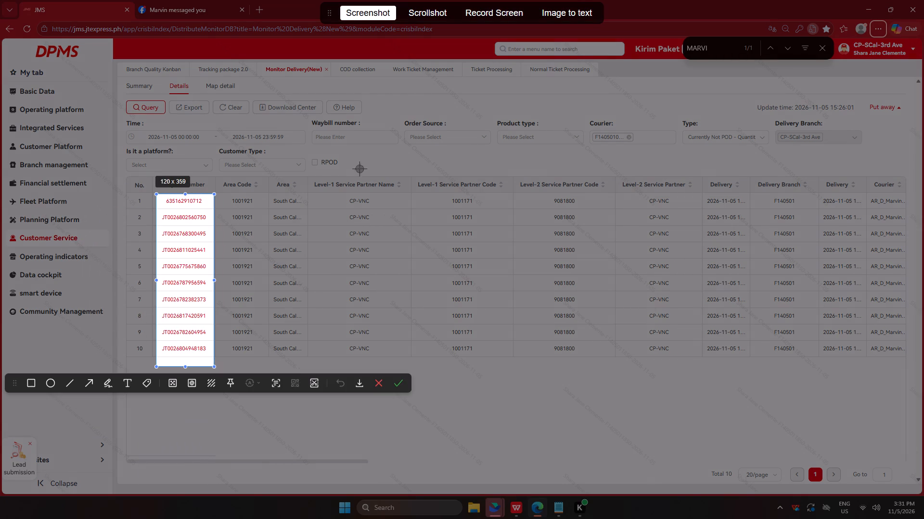
left_click(555, 17)
left_click(351, 351)
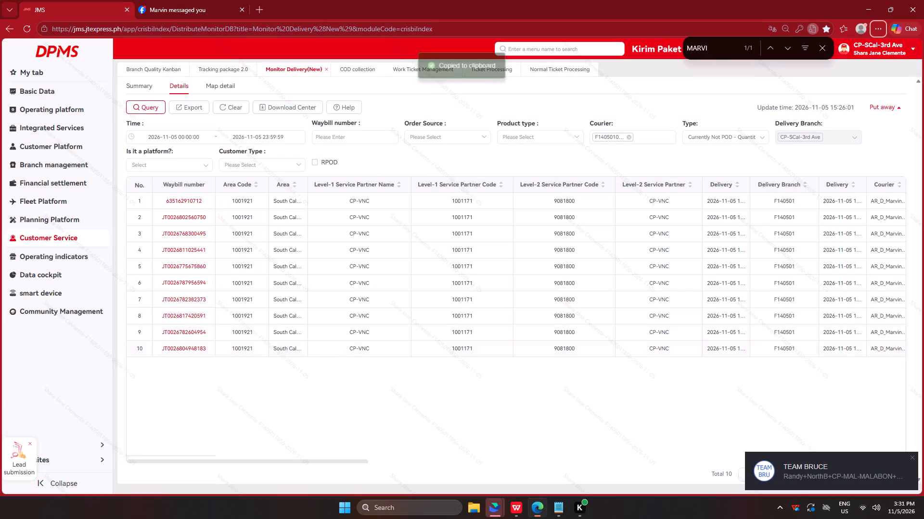
In Tracking package 2.0, clear the previous waybill list and query the ten copied waybill numbers.
left_click(213, 71)
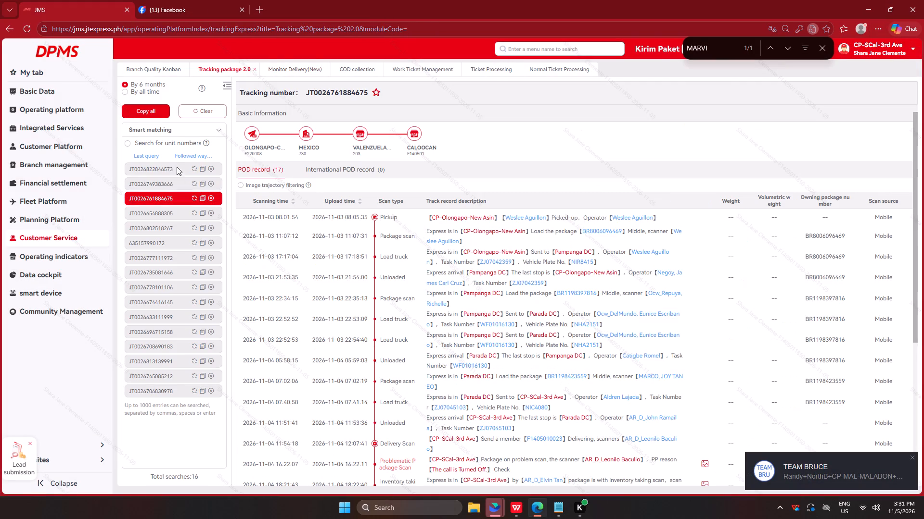
left_click(202, 102)
left_click(167, 355)
left_click(205, 116)
left_click_drag(154, 476, 158, 468)
left_click(175, 271)
key("ctrl+v")
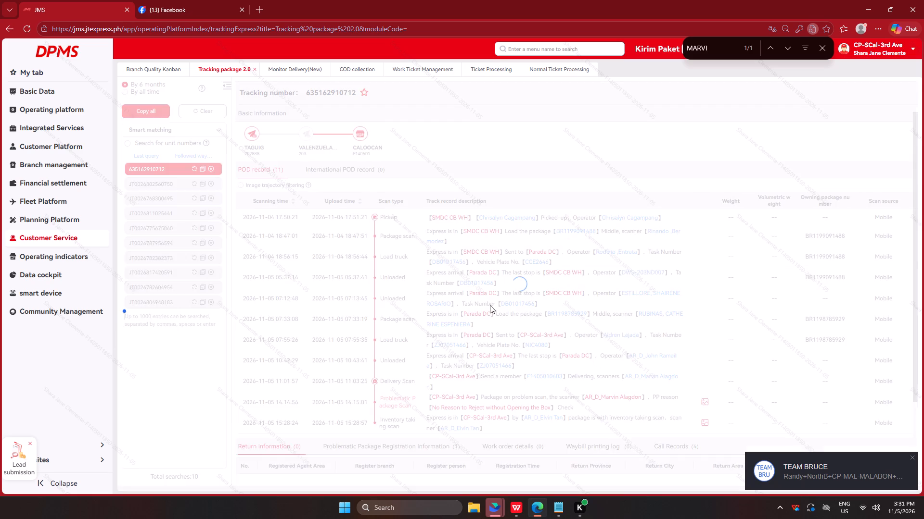
scroll(490, 299, "down", 5)
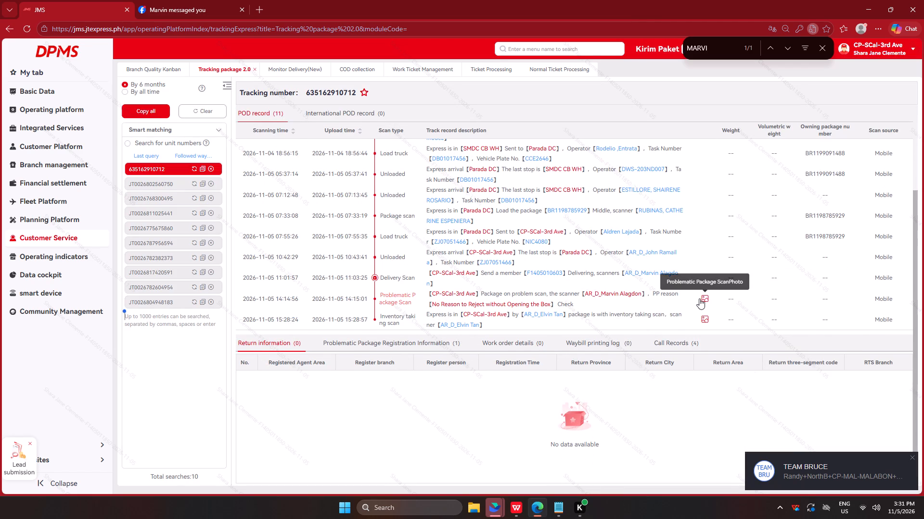
left_click(701, 298)
left_click(325, 187)
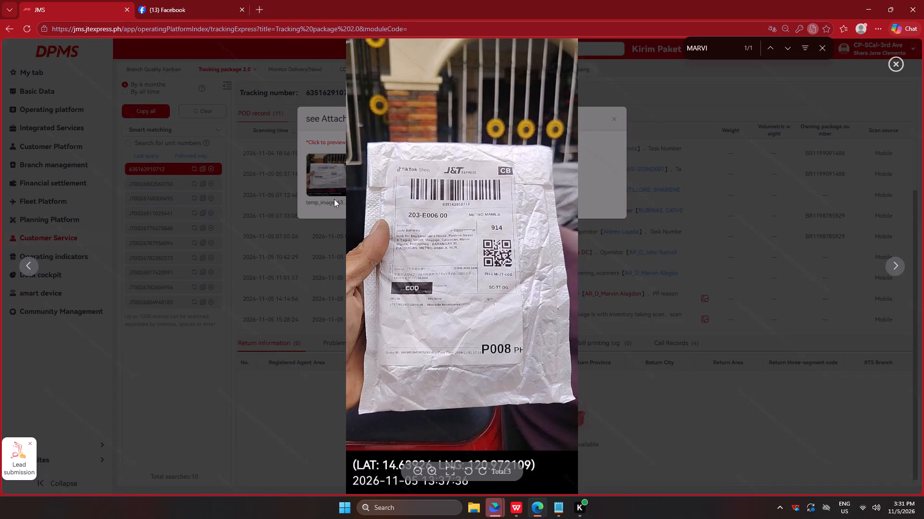
key("Right")
key("Right")
key("Right")
double_click(834, 170)
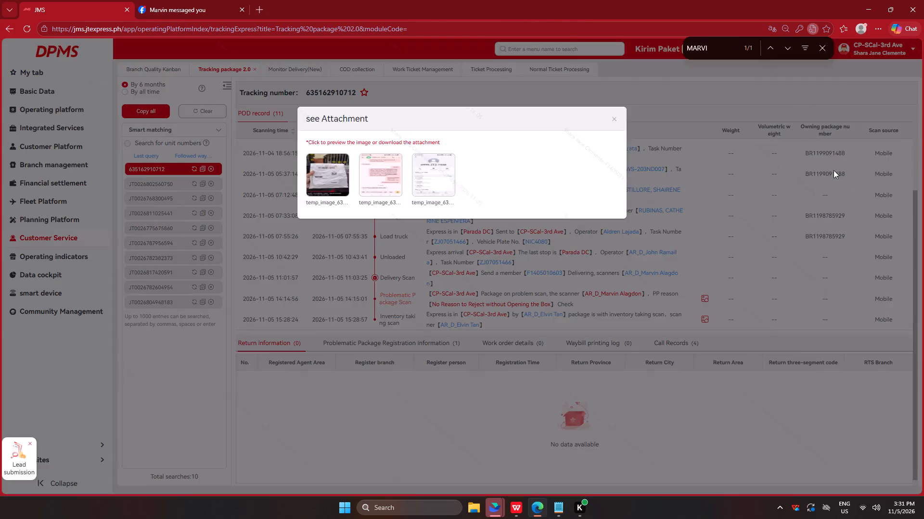
In the CHECKING sheet, paste the ten copied waybill numbers starting at cell B73.
key("alt+Tab")
left_click(185, 345)
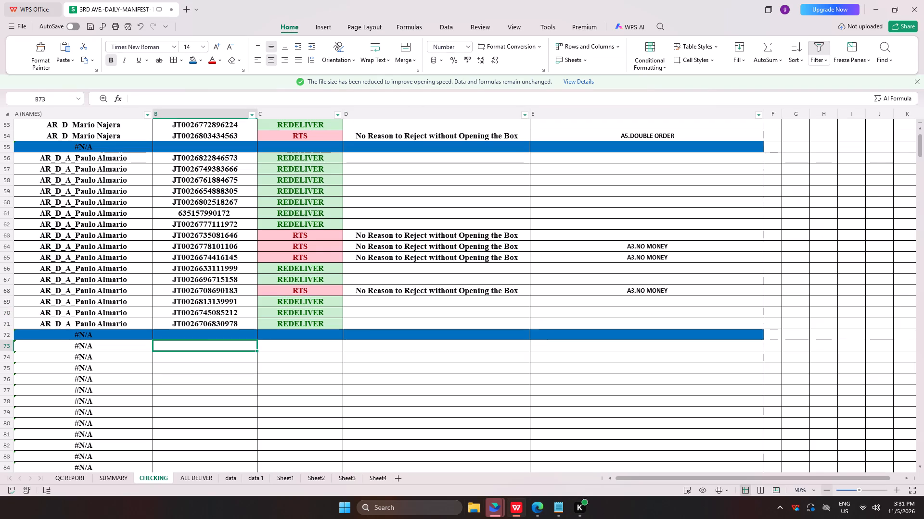
key("ctrl+v")
left_click_drag(291, 292, 414, 293)
key("ctrl+c")
left_click(308, 348)
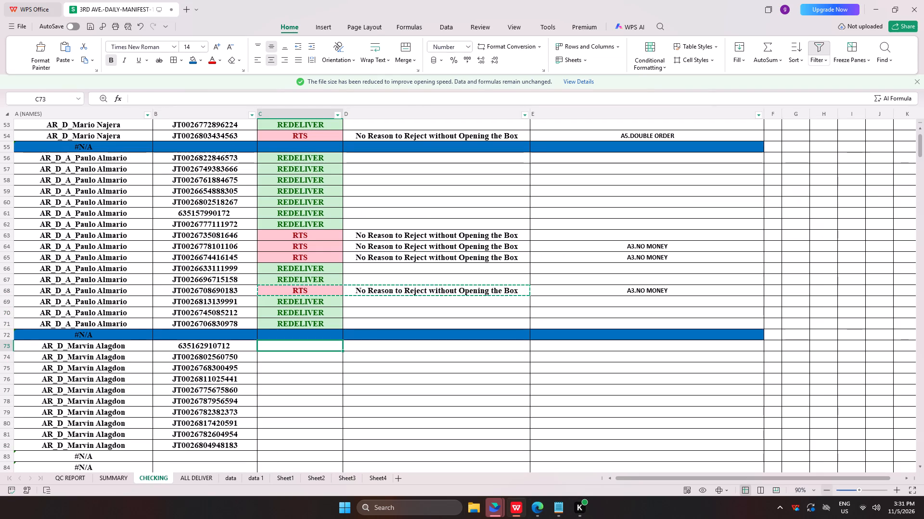
key("ctrl+v")
key("alt+Tab")
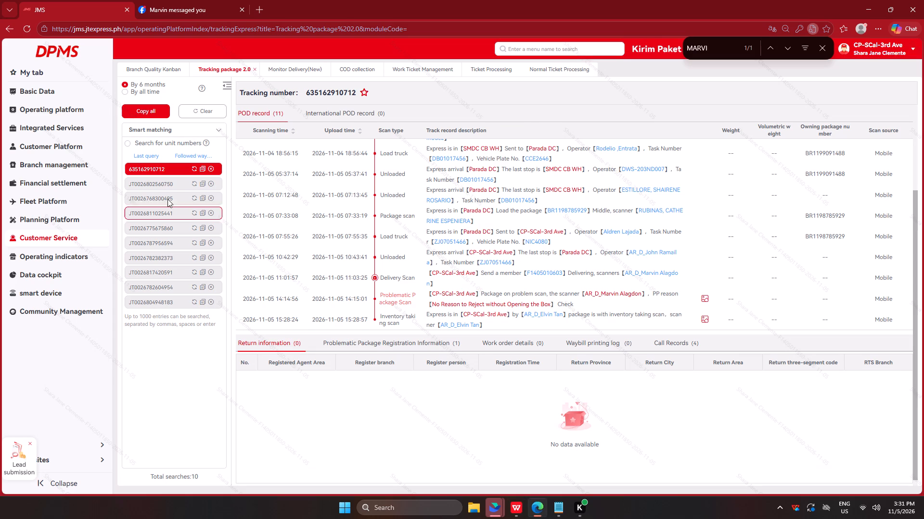
left_click(166, 182)
left_click(148, 198)
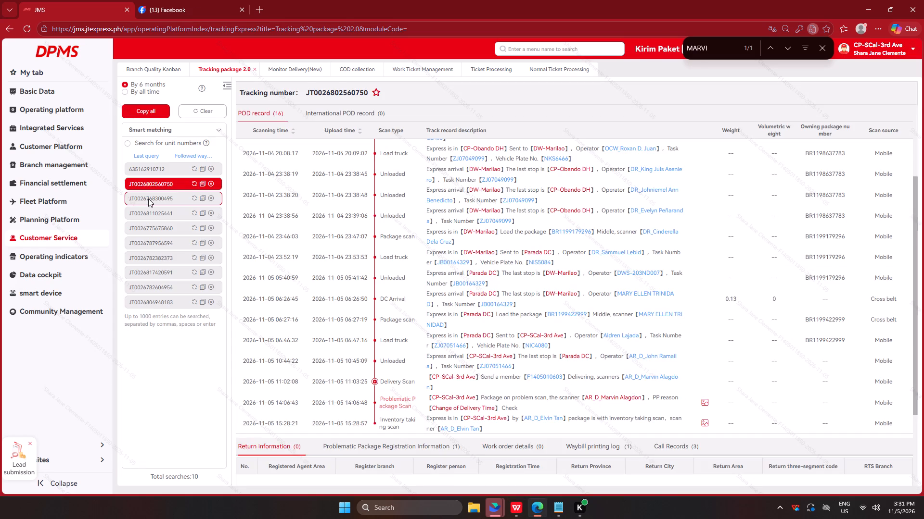
scroll(624, 291, "down", 2)
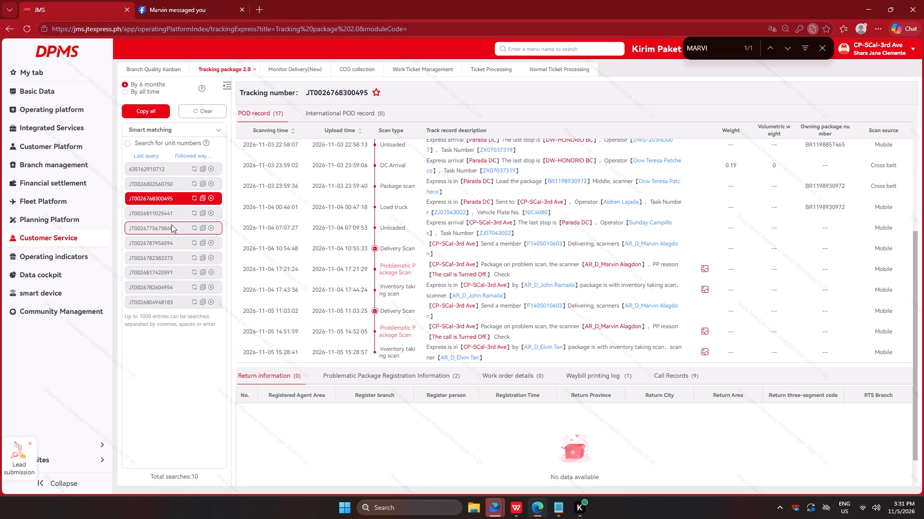
left_click(168, 214)
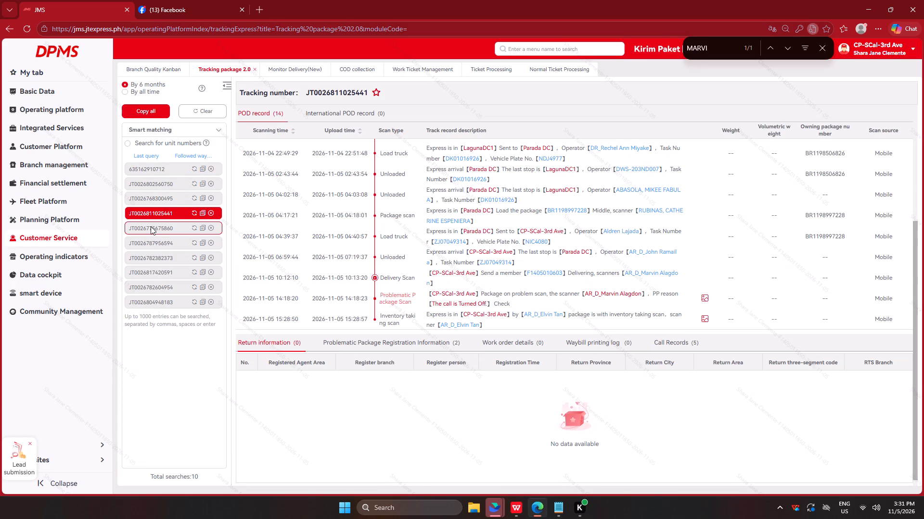
left_click(151, 226)
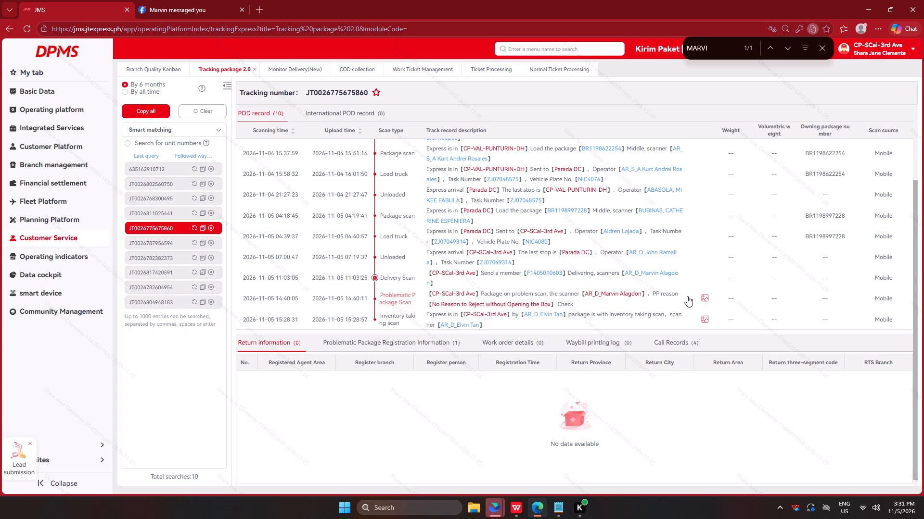
left_click(703, 296)
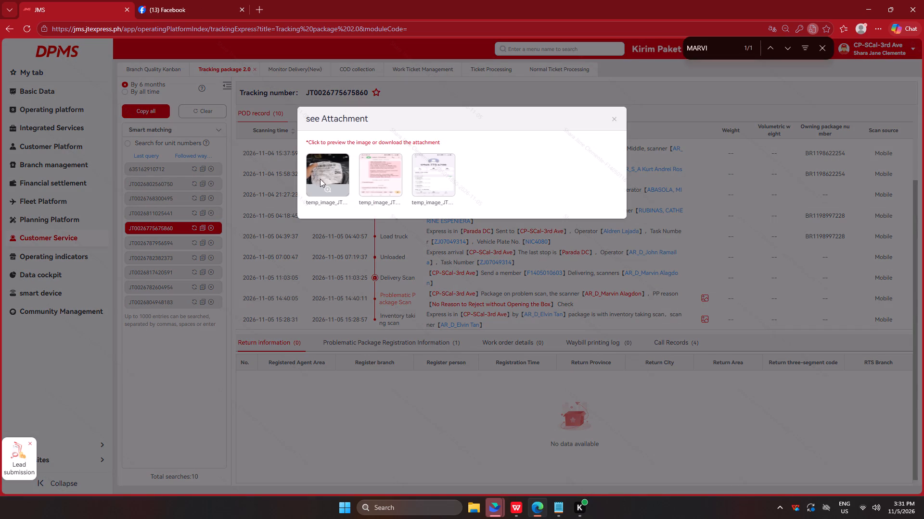
left_click(327, 192)
key("Right")
key("Right")
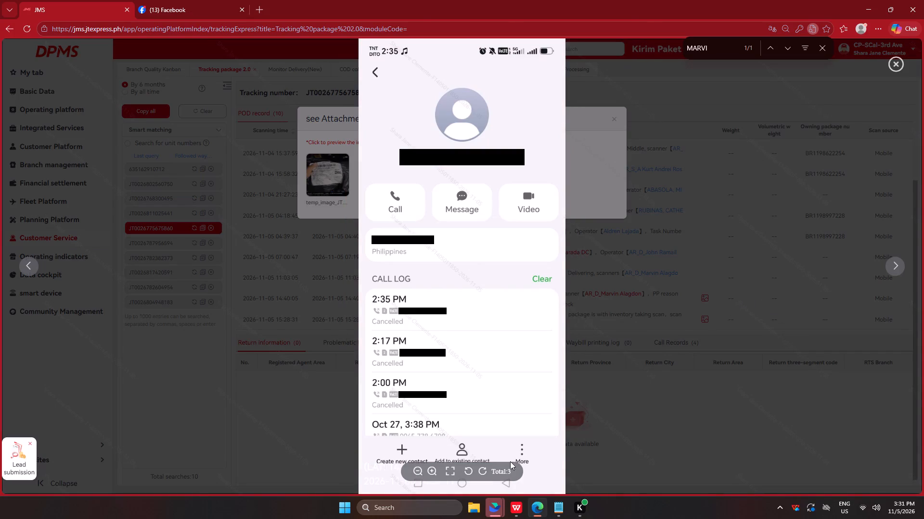
key("Left")
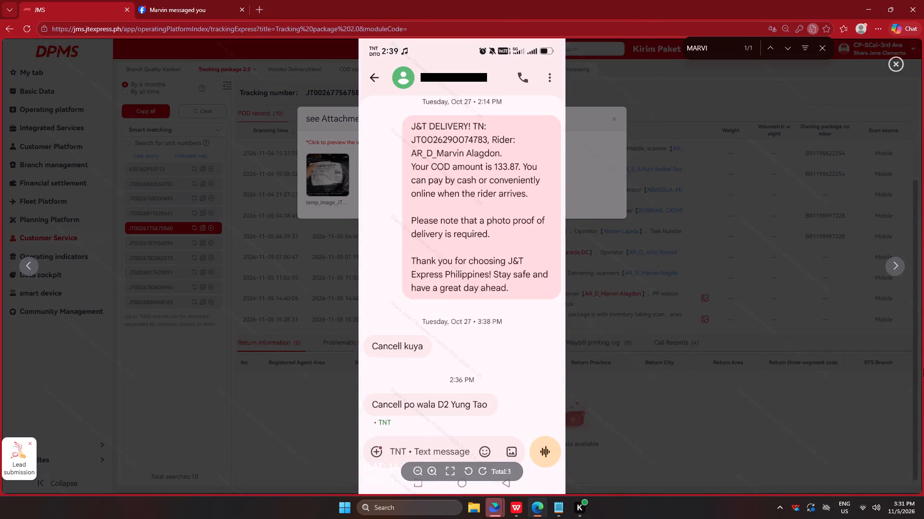
left_click(724, 312)
left_click(715, 310)
key("alt+Tab")
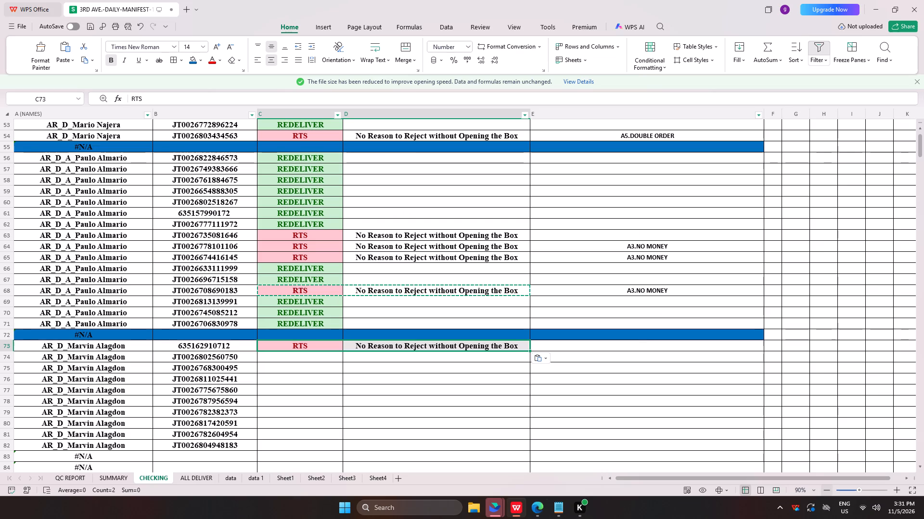
left_click(280, 391)
key("ctrl+v")
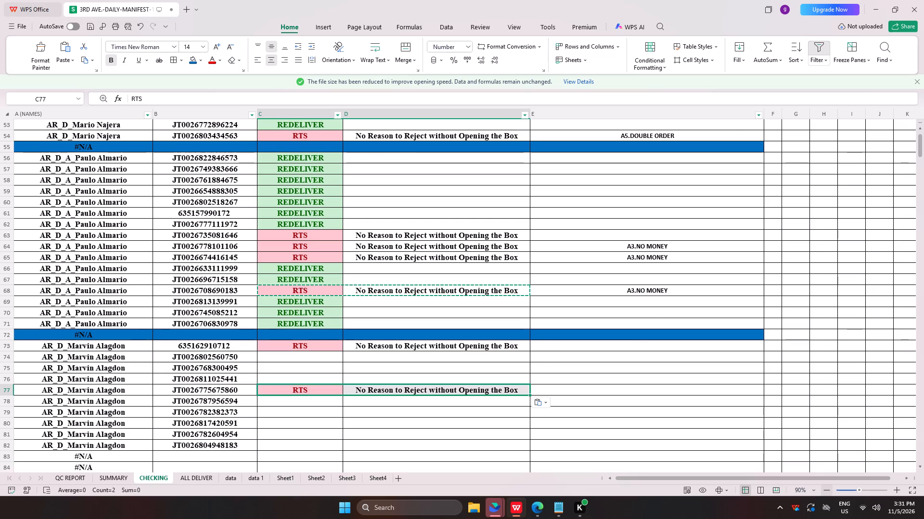
key("alt+Tab")
left_click(147, 248)
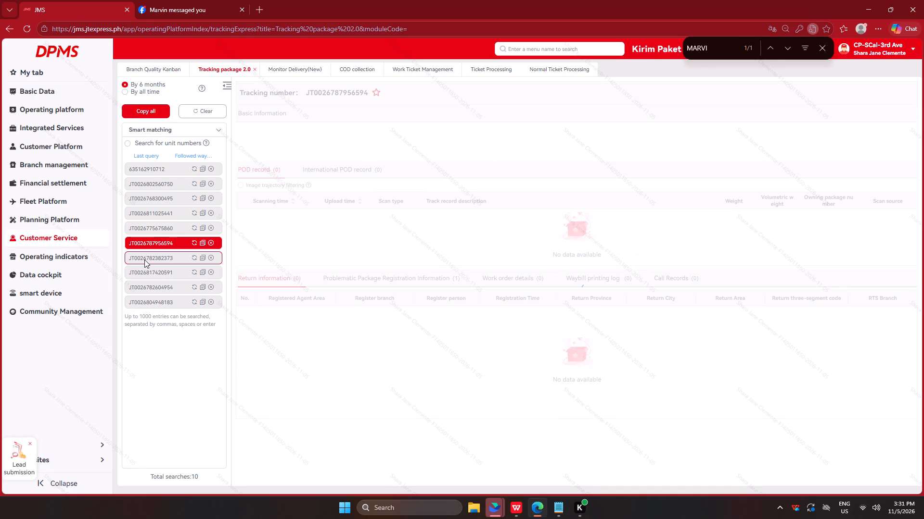
scroll(564, 297, "down", 1)
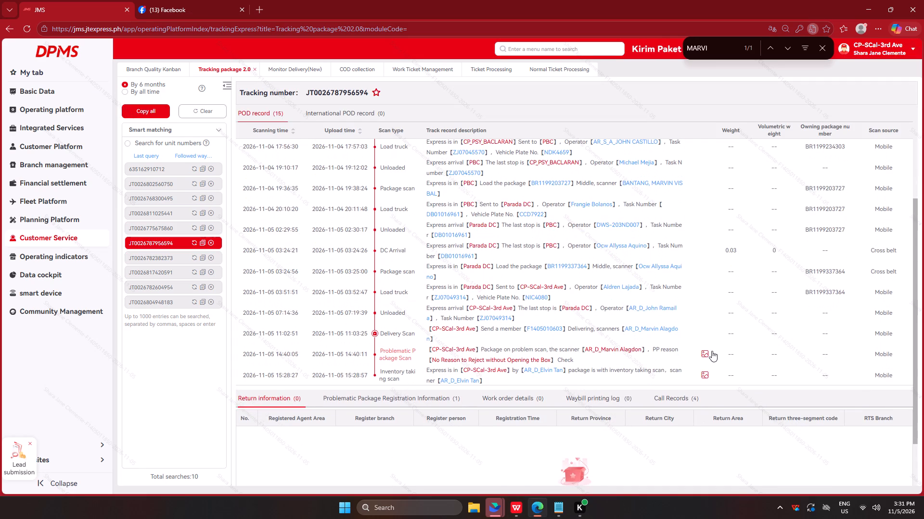
left_click(706, 350)
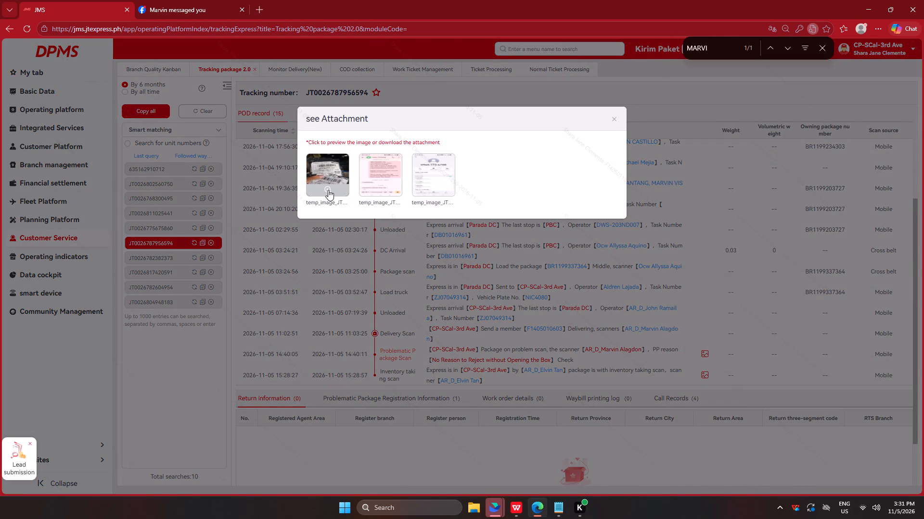
left_click(328, 190)
key("Right")
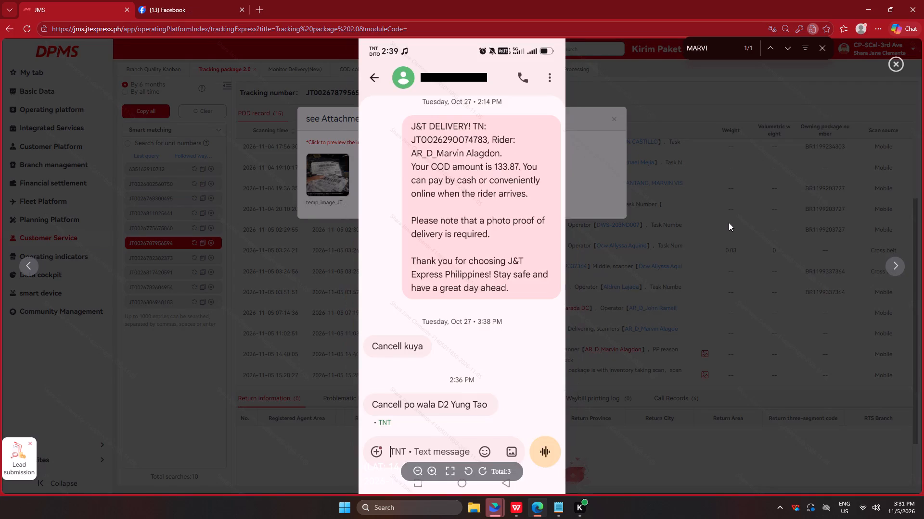
left_click(282, 321)
left_click(283, 317)
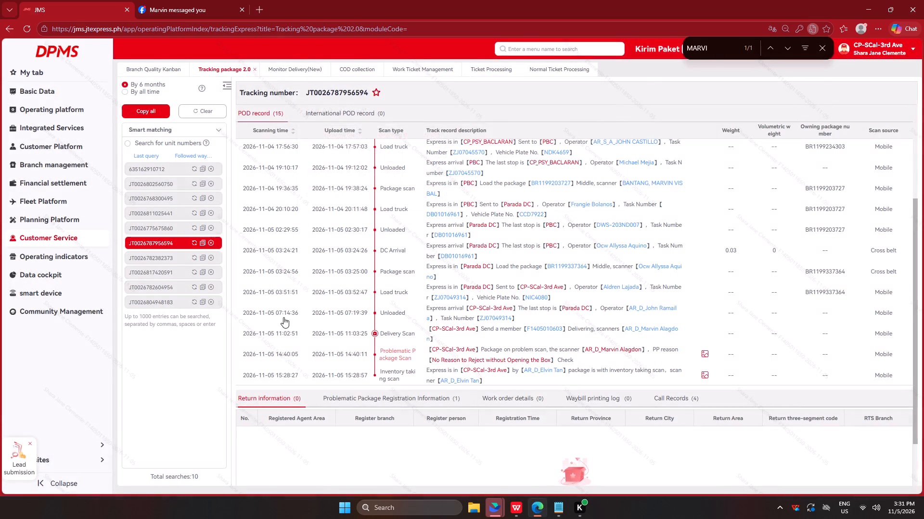
key("alt+Tab")
left_click(276, 409)
left_click(278, 405)
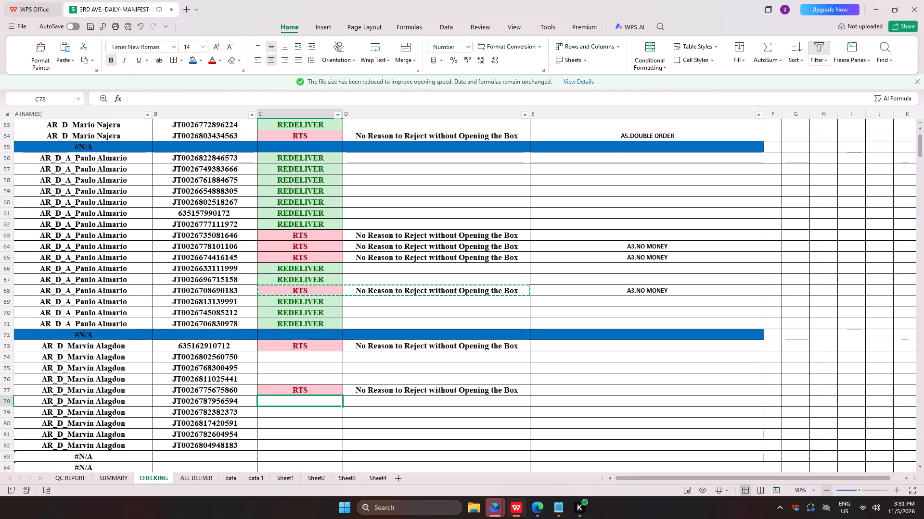
key("ctrl+v")
key("alt+Tab")
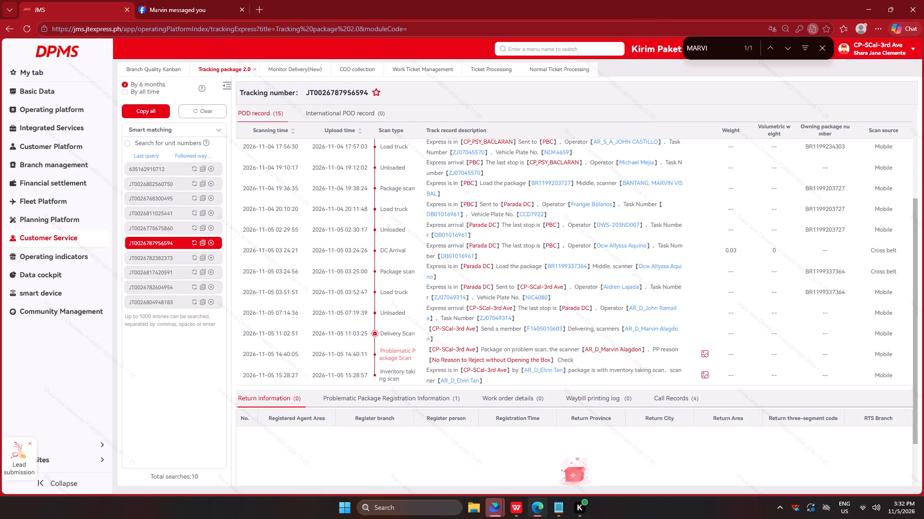
left_click(160, 264)
left_click(162, 261)
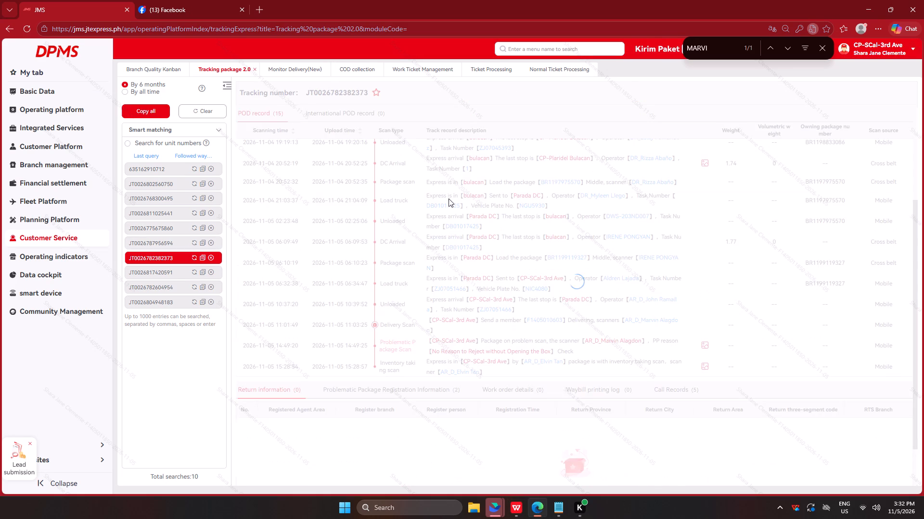
scroll(409, 272, "down", 4)
left_click(706, 344)
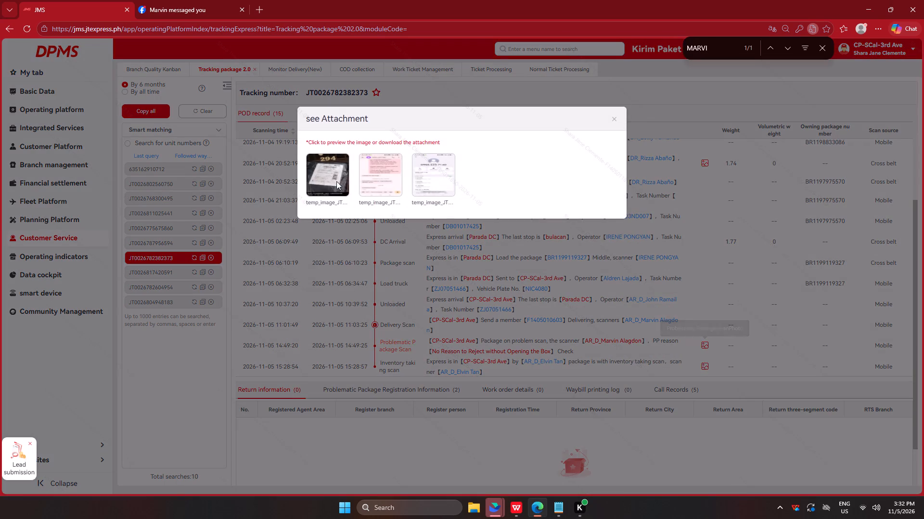
left_click(328, 189)
key("Right")
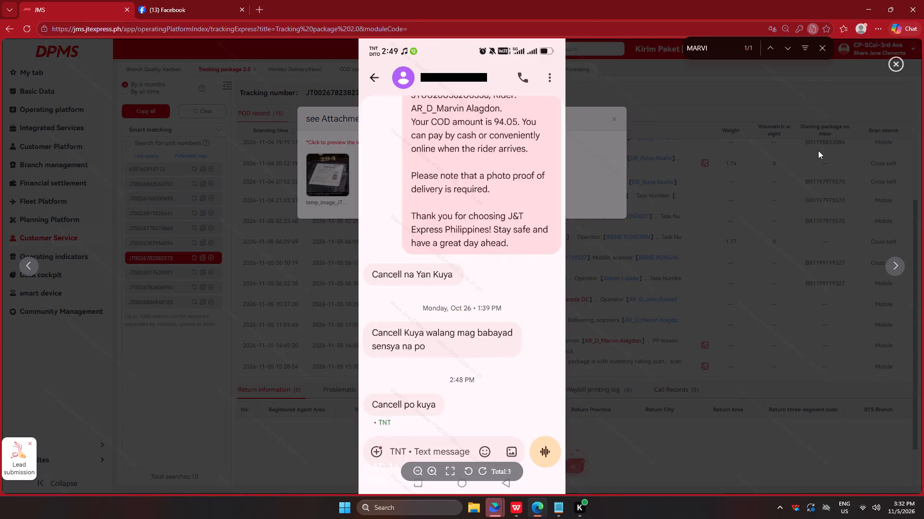
key("Right")
double_click(791, 246)
key("alt+Tab")
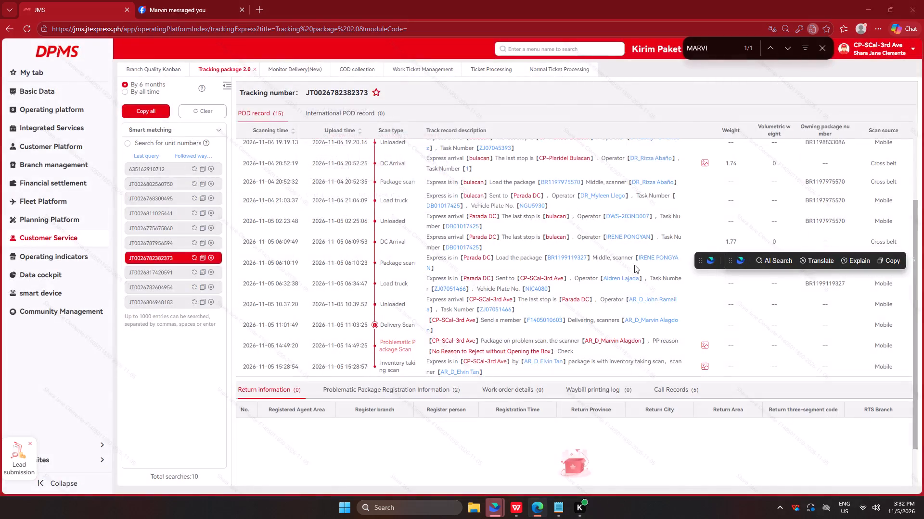
left_click(287, 411)
key("ctrl+v")
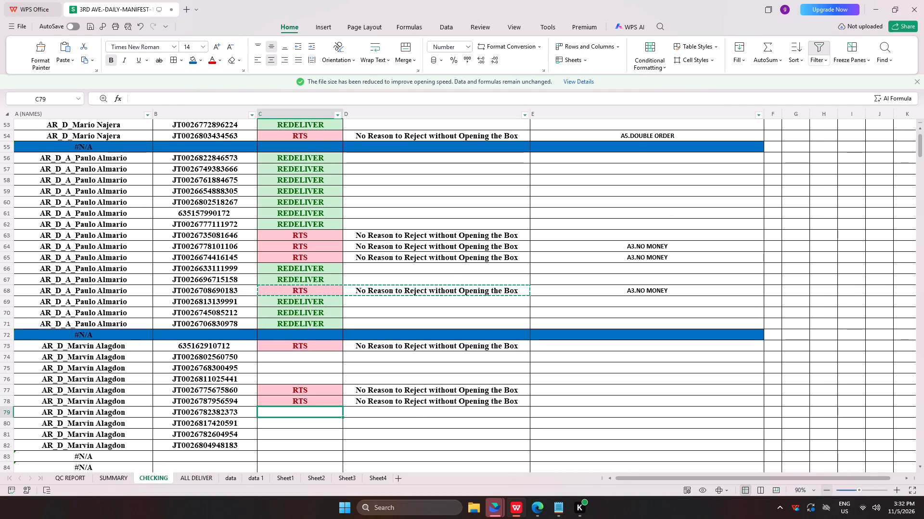
key("alt+Tab")
left_click(156, 272)
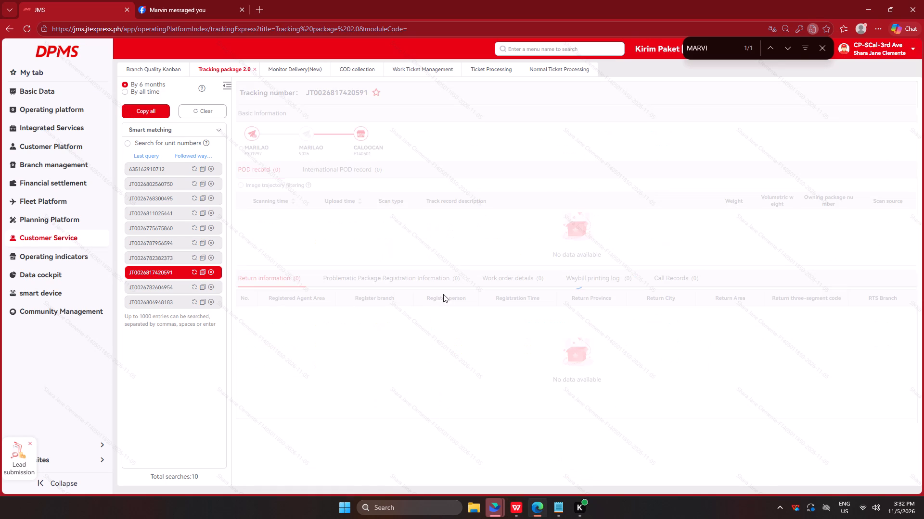
scroll(565, 285, "down", 3)
left_click(146, 289)
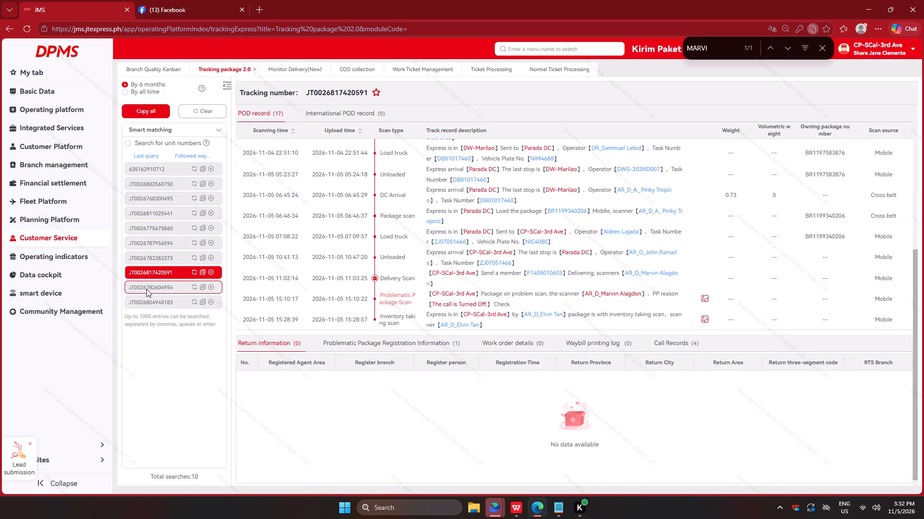
left_click(143, 301)
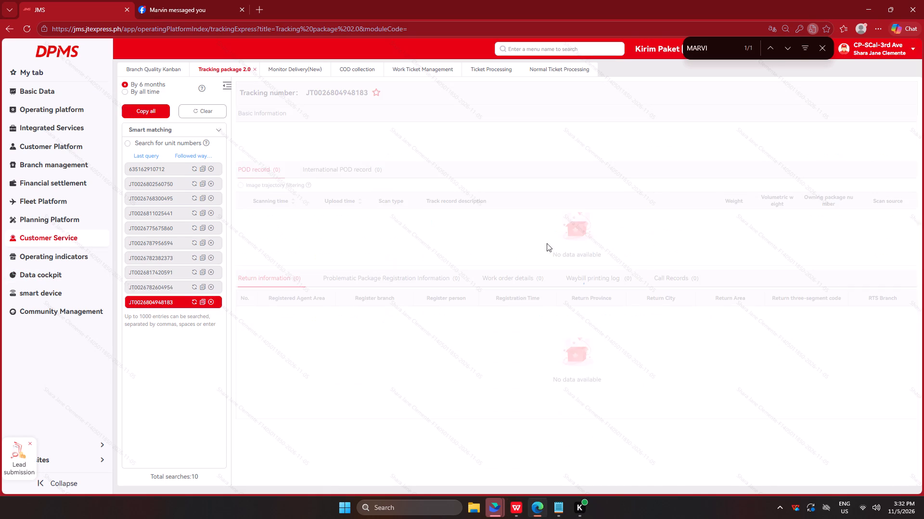
scroll(520, 305, "down", 2)
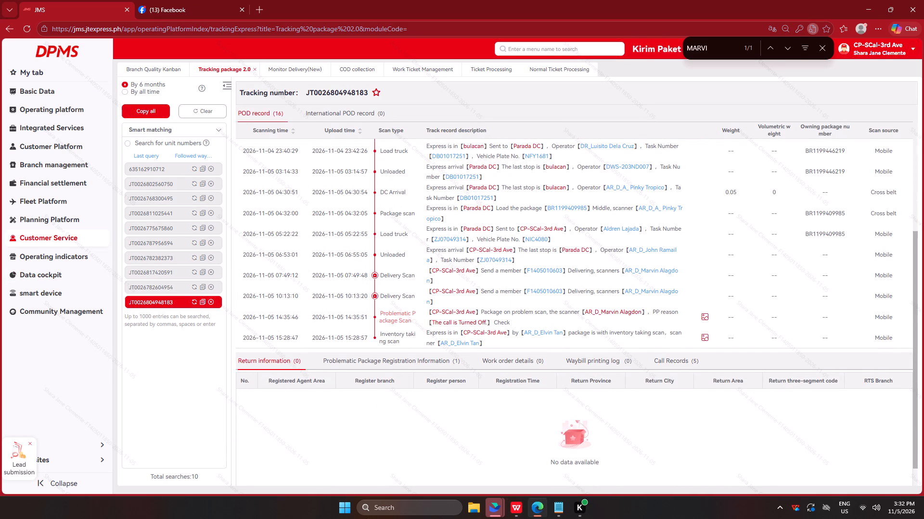
In the CHECKING sheet, fill row 83 from column A to E with blue as the separator below the courier's waybills.
key("alt+Tab")
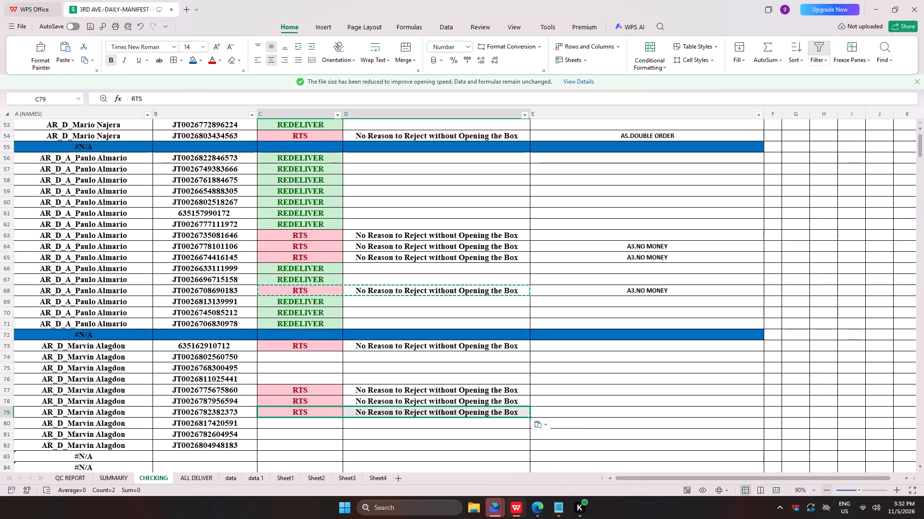
scroll(351, 308, "down", 4)
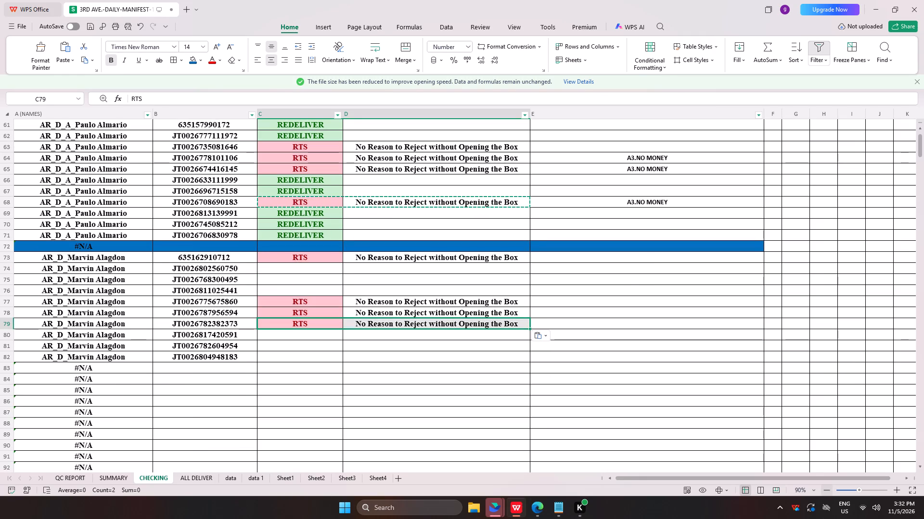
left_click_drag(59, 370, 669, 369)
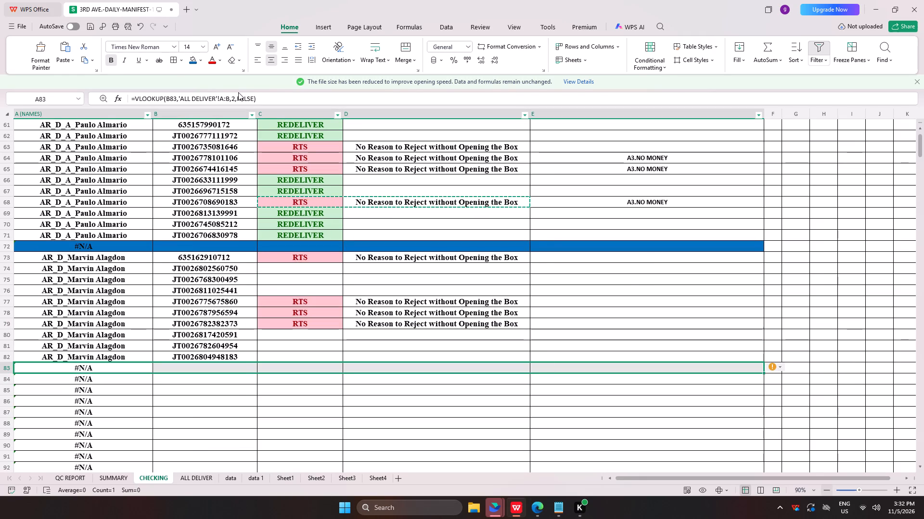
left_click(188, 60)
Copy the REDELIVER status from C67 into the empty status cells C74 to C76 and C80 to C82.
left_click(287, 187)
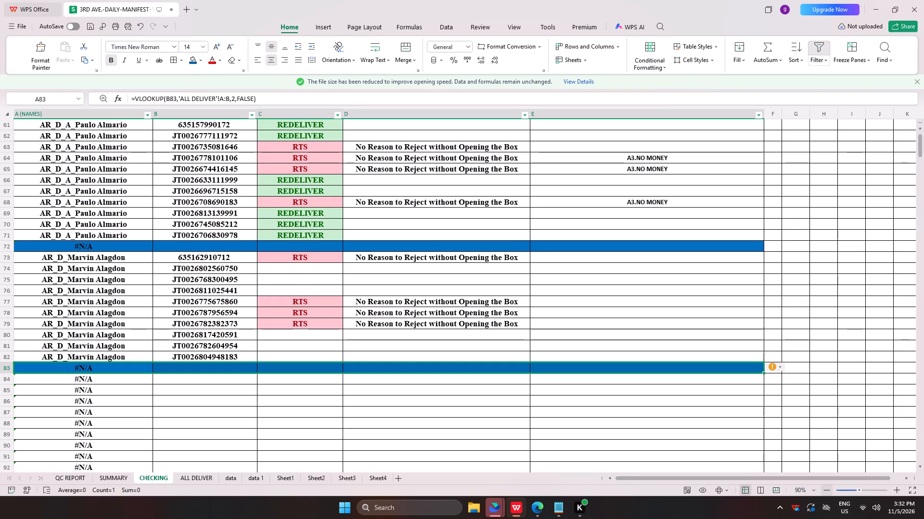
key("ctrl+c")
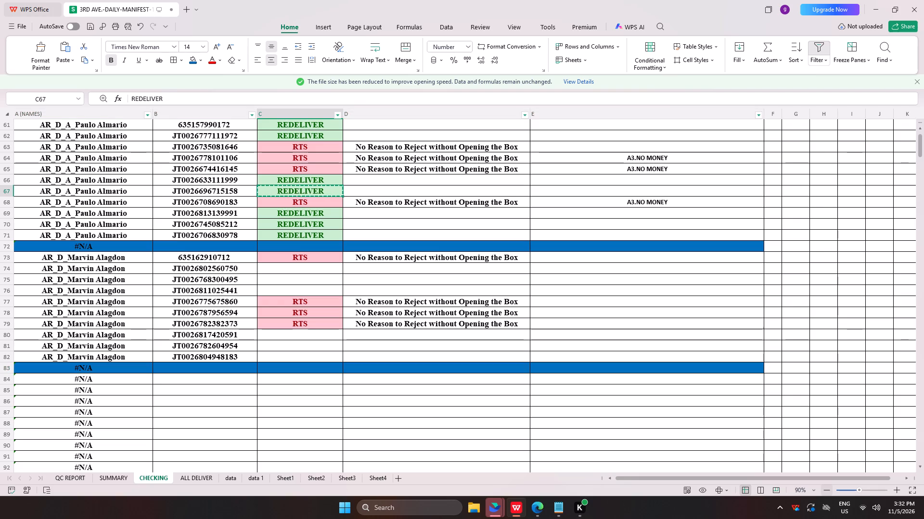
left_click_drag(309, 265, 308, 292, "ctrl")
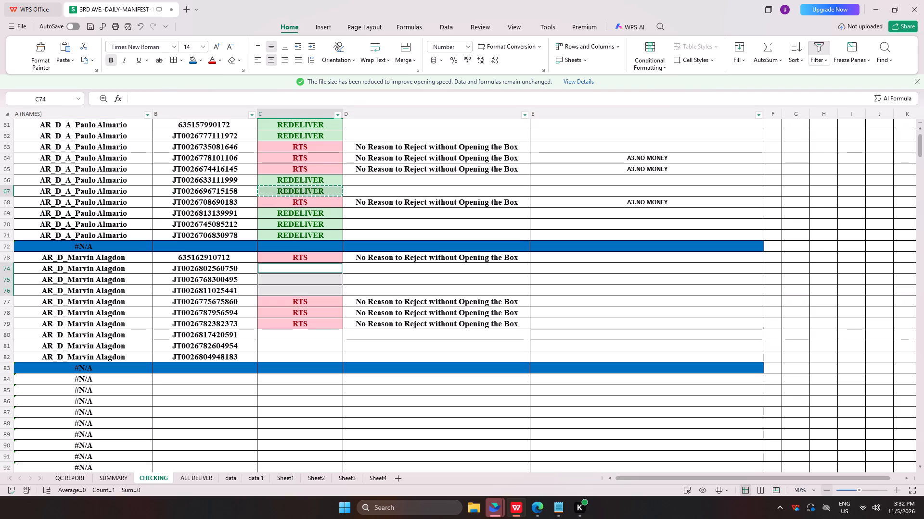
left_click_drag(315, 335, 312, 355, "ctrl")
key("ctrl+v")
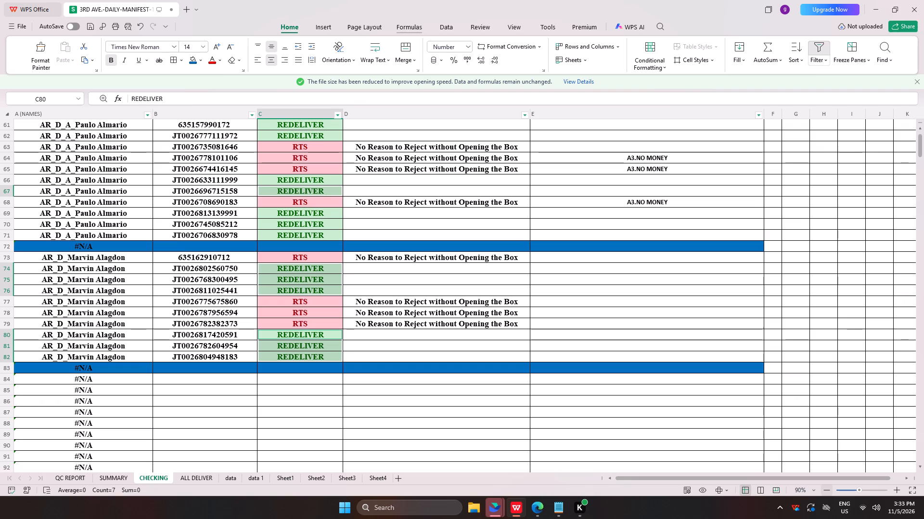
Copy the A3.NO MONEY reason code from E68 into column E of RTS rows 73 and 77 to 79.
left_click(641, 196)
left_click(637, 210)
left_click(635, 203)
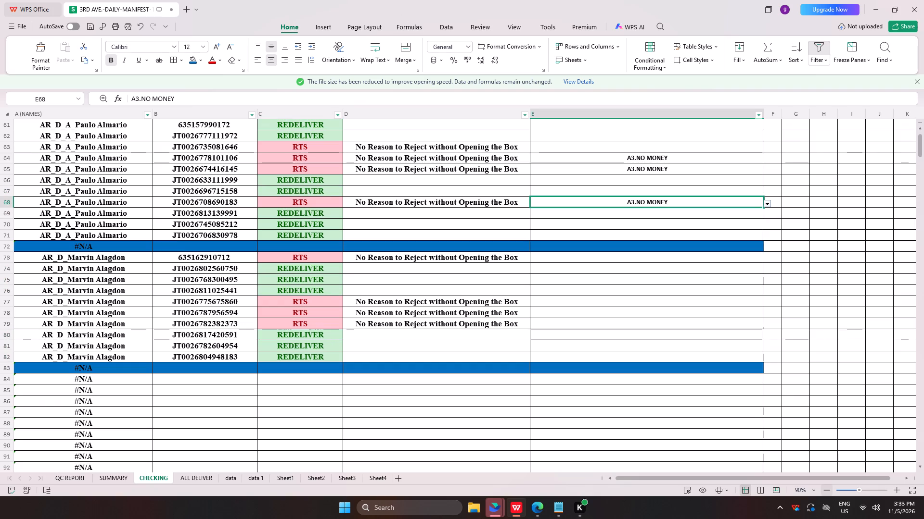
key("ctrl+c")
left_click(620, 259, "ctrl")
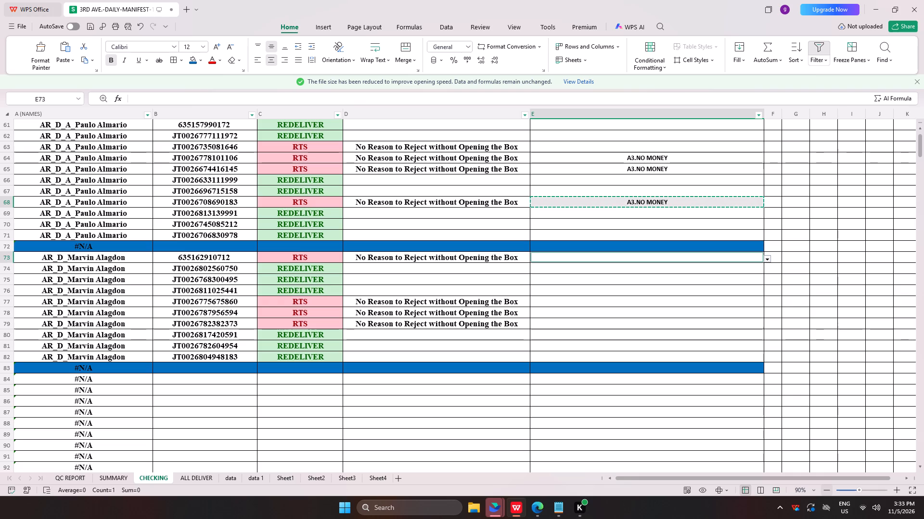
left_click_drag(613, 305, 615, 324, "ctrl")
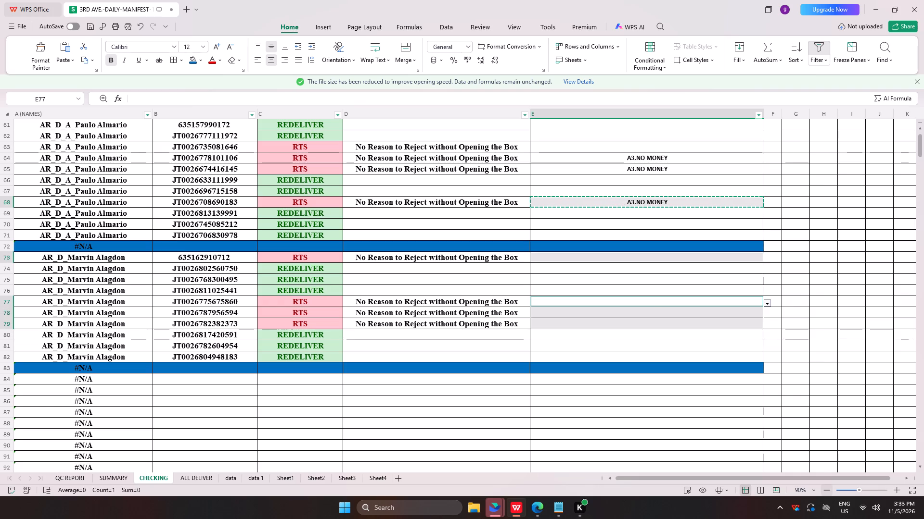
key("ctrl+v")
left_click(599, 347)
scroll(308, 325, "down", 3)
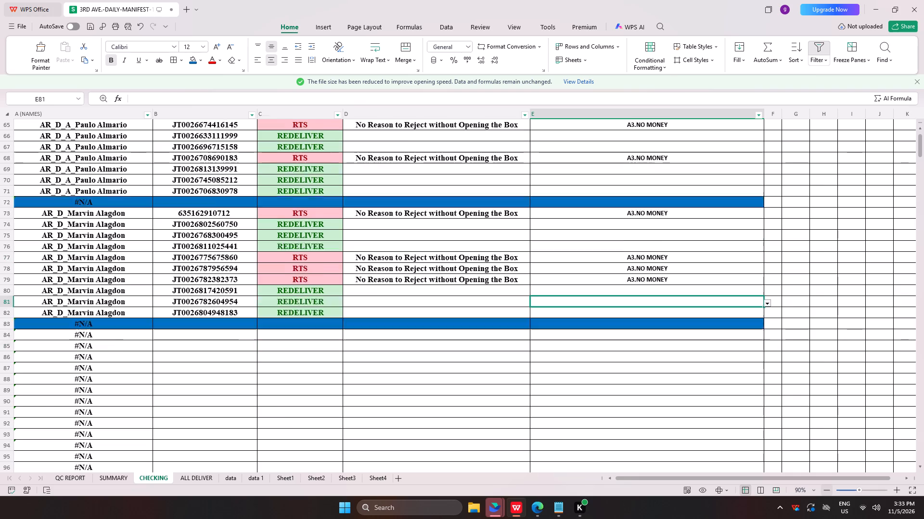
scroll(304, 337, "up", 3)
scroll(295, 354, "down", 3)
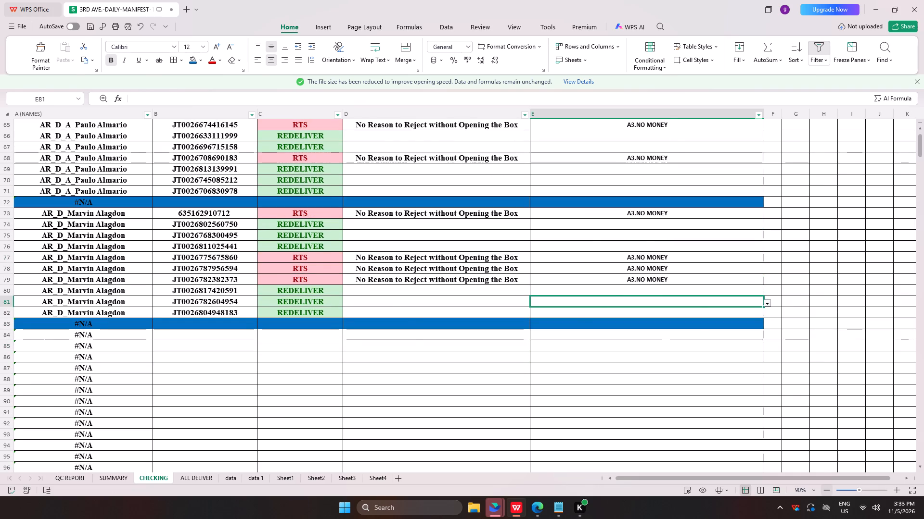
In JMS, clear the finished waybills from the Tracking package 2.0 search list.
key("alt+Tab")
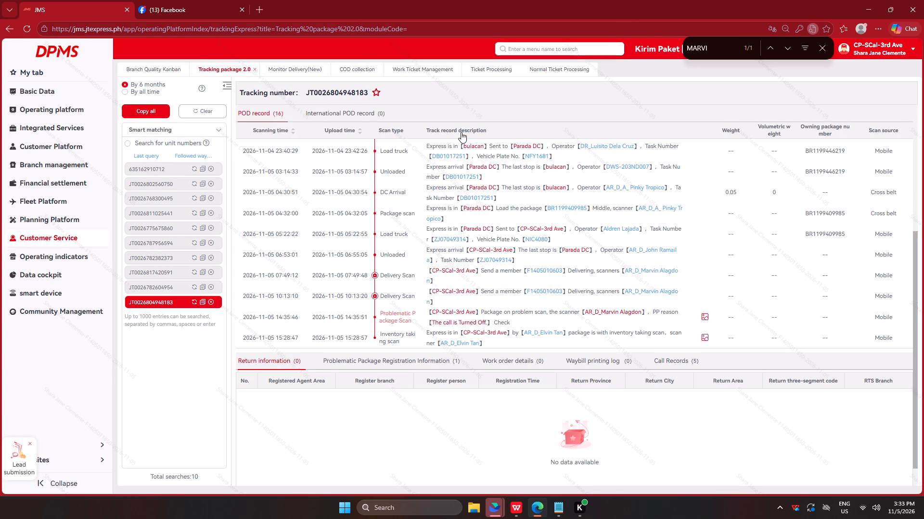
left_click(213, 115)
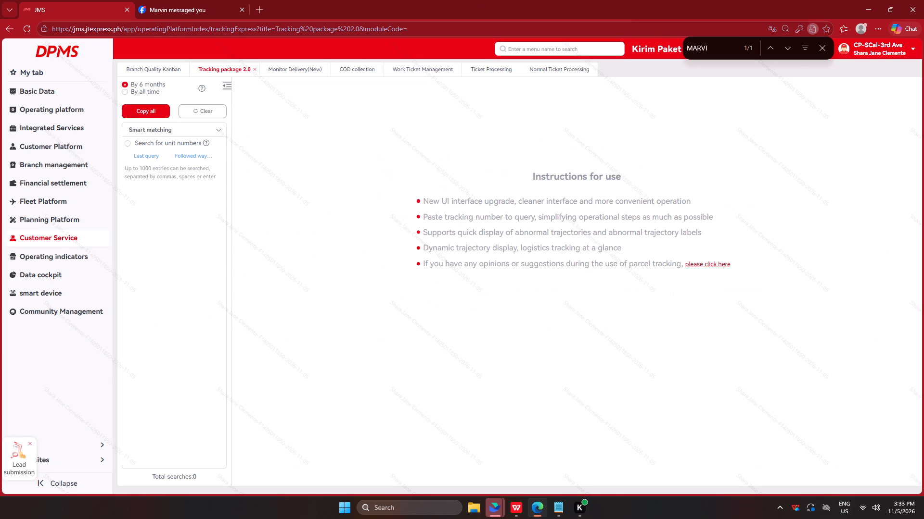
left_click(202, 247)
Return to the Monitor Delivery(New) summary of couriers and search the page for ANGEL.
left_click(282, 70)
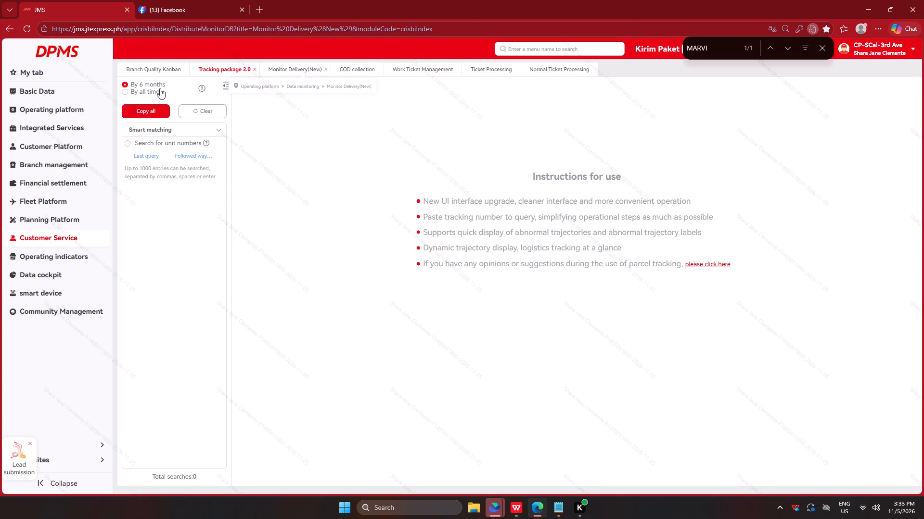
left_click(137, 84)
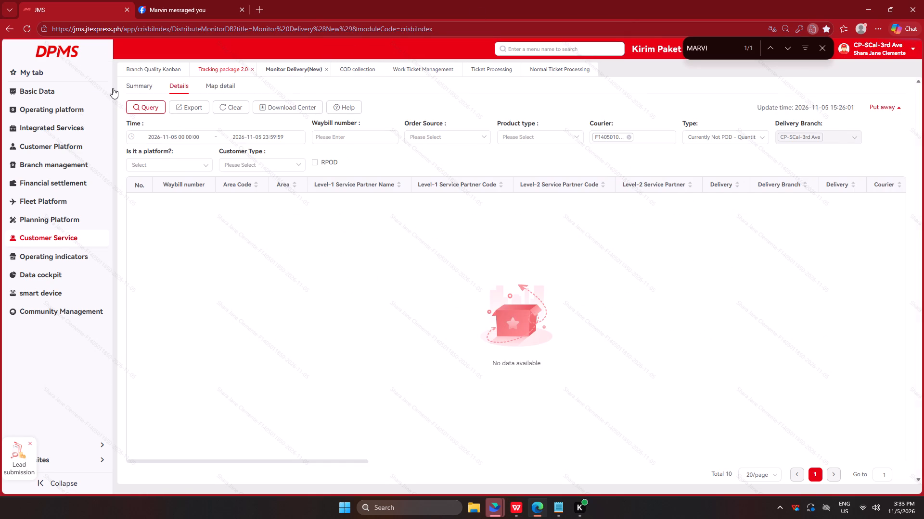
left_click(146, 86)
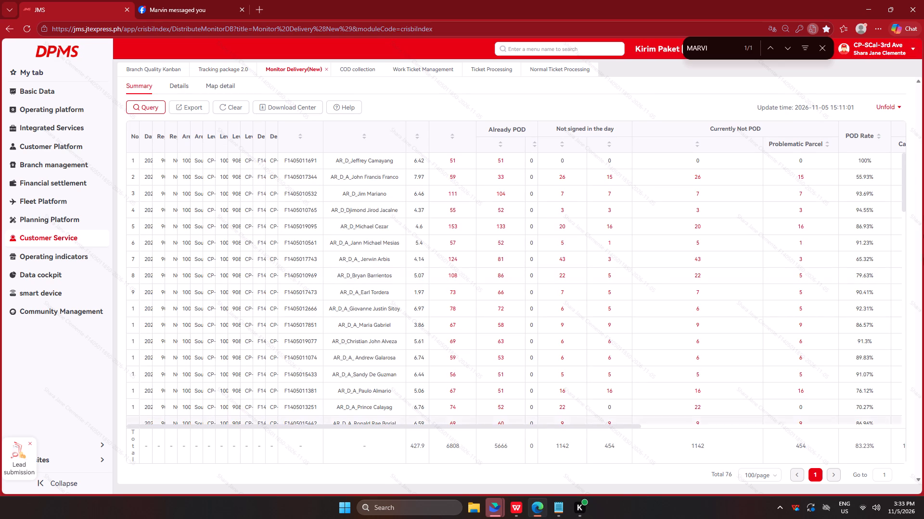
left_click_drag(718, 47, 662, 47)
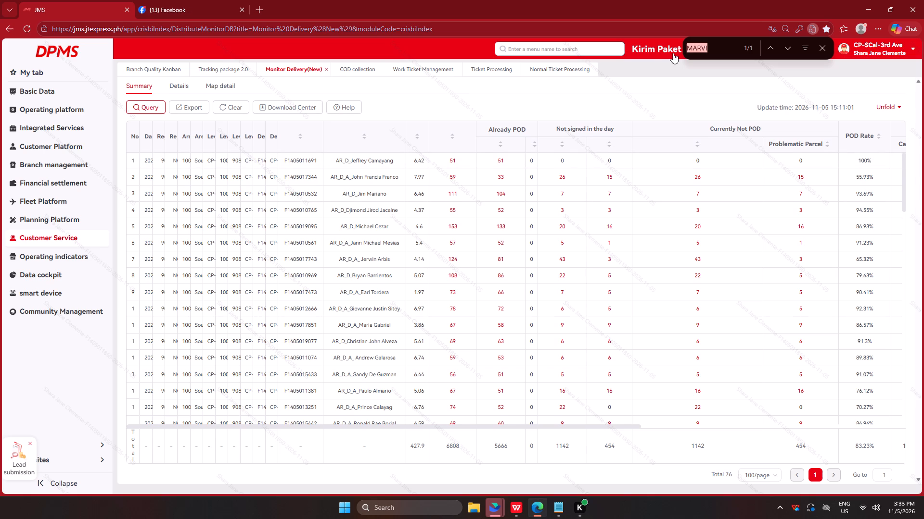
type("ANGE")
key("l")
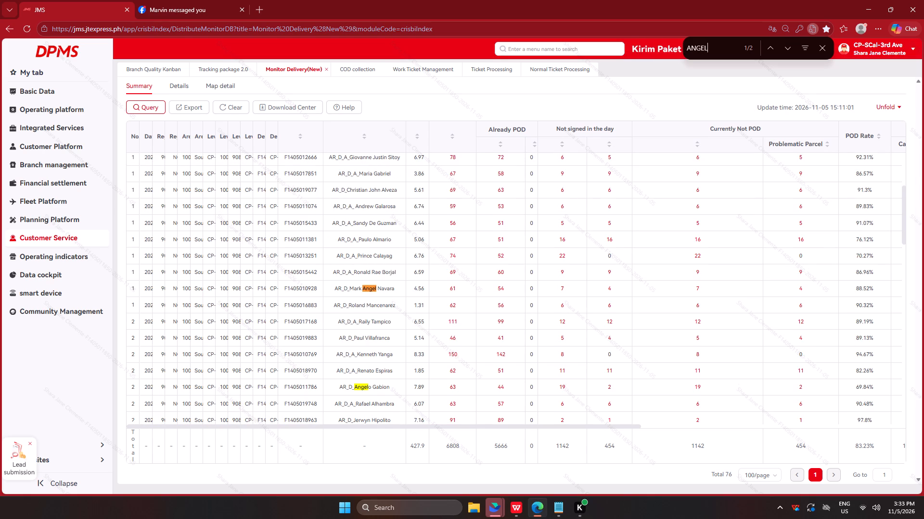